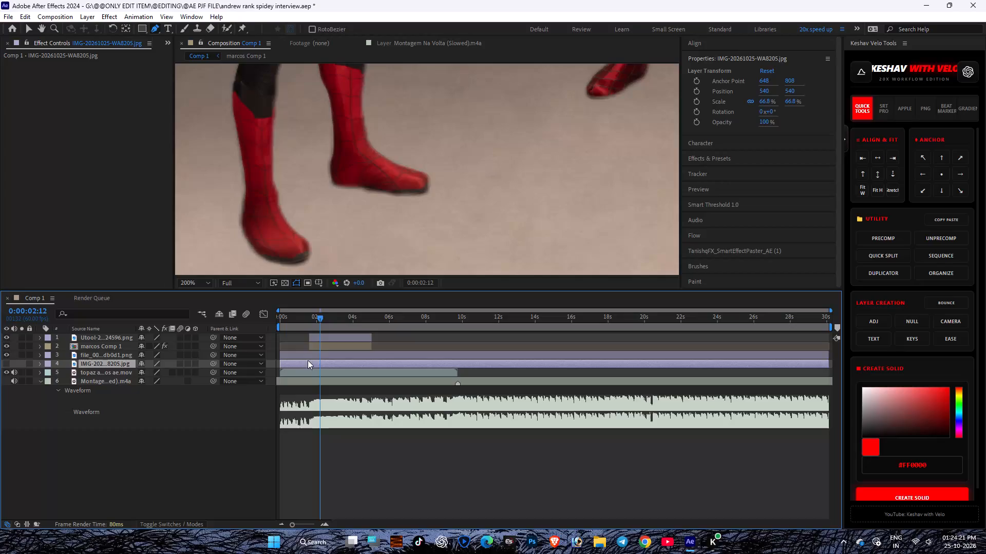
Turn on the visibility of the IMG-20261025-WA8205.jpg layer.
click(5, 363)
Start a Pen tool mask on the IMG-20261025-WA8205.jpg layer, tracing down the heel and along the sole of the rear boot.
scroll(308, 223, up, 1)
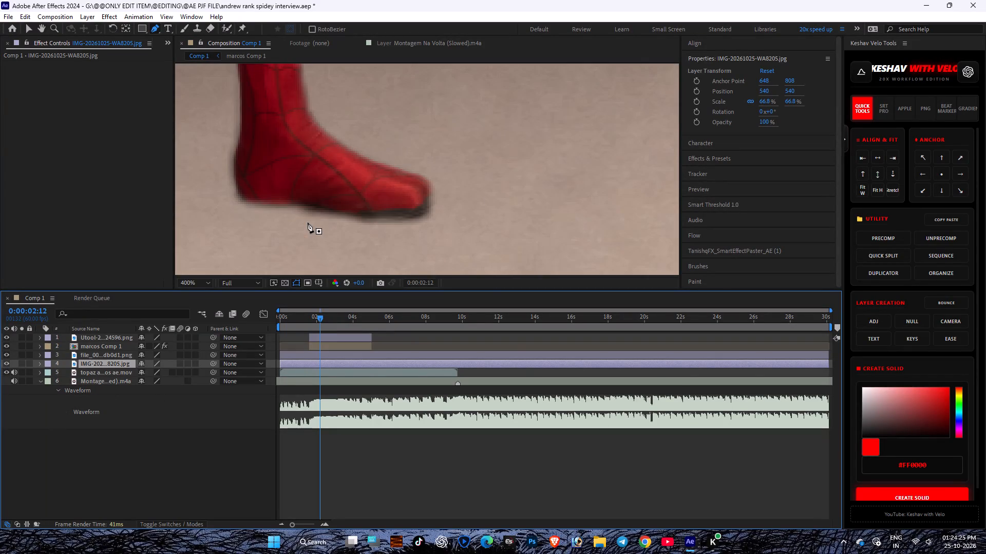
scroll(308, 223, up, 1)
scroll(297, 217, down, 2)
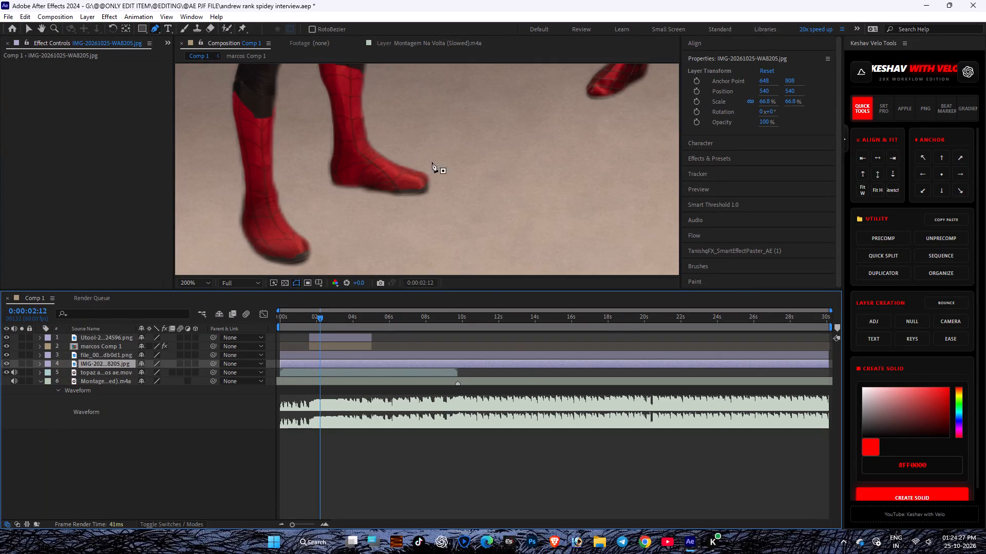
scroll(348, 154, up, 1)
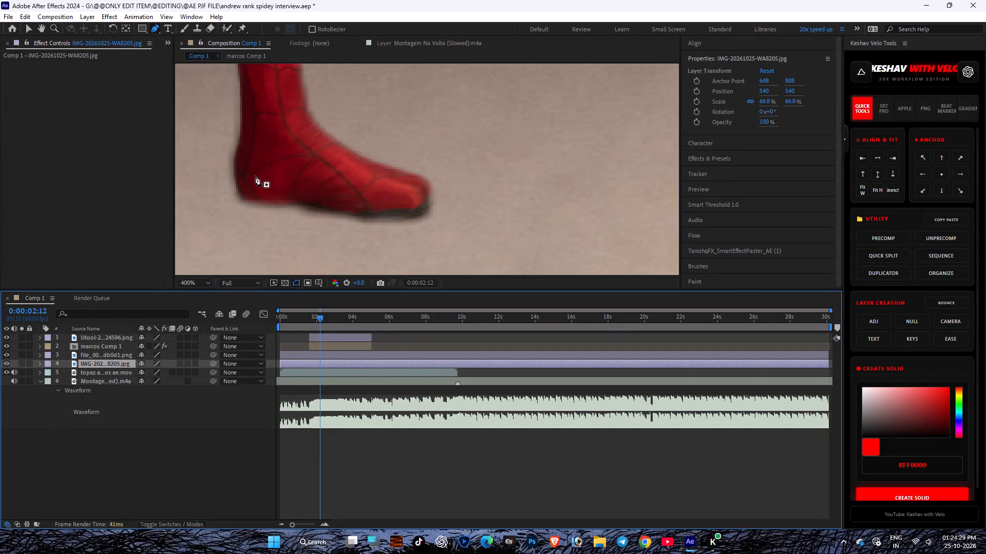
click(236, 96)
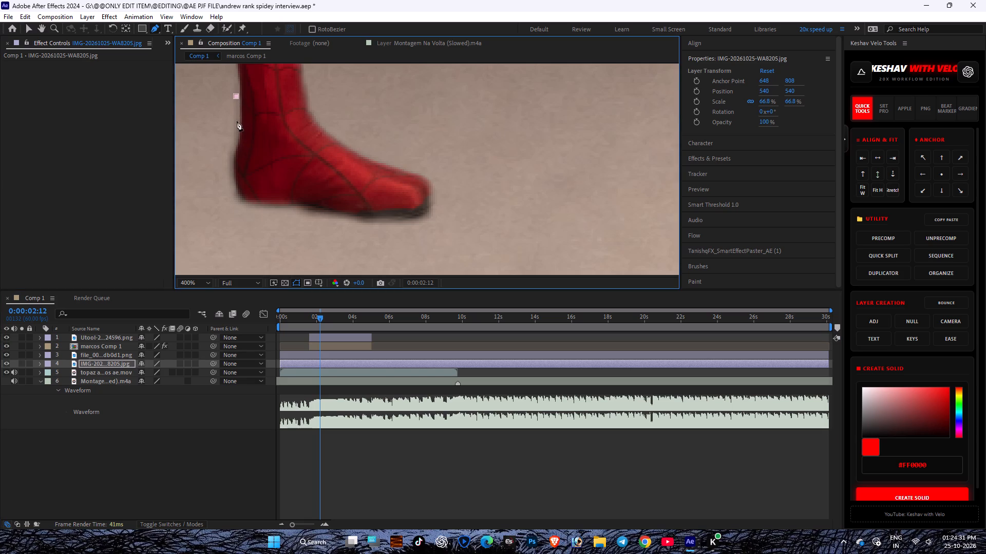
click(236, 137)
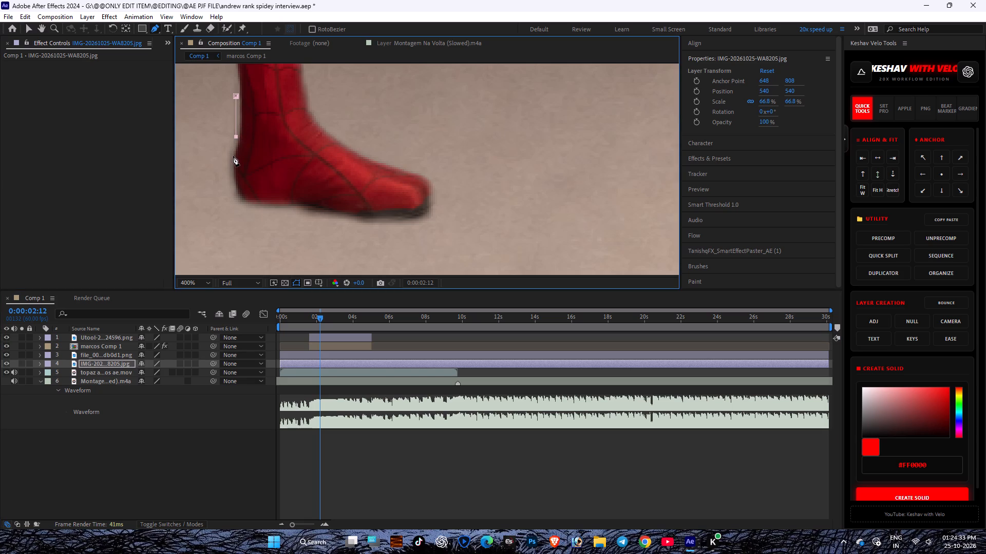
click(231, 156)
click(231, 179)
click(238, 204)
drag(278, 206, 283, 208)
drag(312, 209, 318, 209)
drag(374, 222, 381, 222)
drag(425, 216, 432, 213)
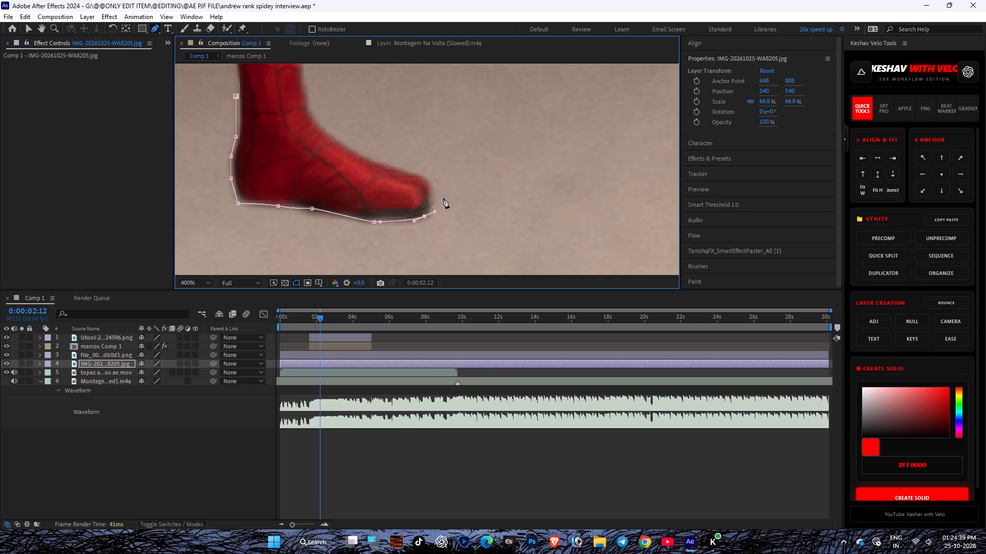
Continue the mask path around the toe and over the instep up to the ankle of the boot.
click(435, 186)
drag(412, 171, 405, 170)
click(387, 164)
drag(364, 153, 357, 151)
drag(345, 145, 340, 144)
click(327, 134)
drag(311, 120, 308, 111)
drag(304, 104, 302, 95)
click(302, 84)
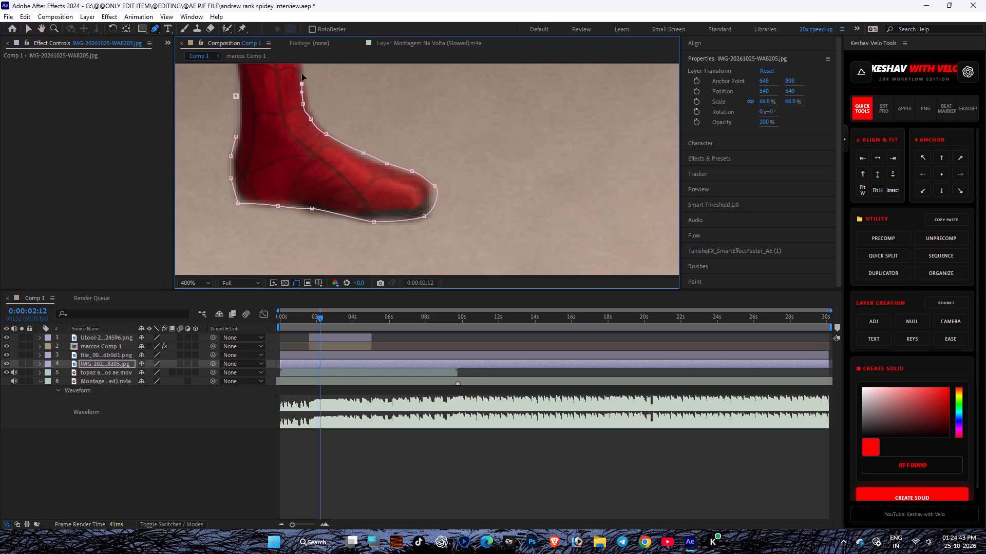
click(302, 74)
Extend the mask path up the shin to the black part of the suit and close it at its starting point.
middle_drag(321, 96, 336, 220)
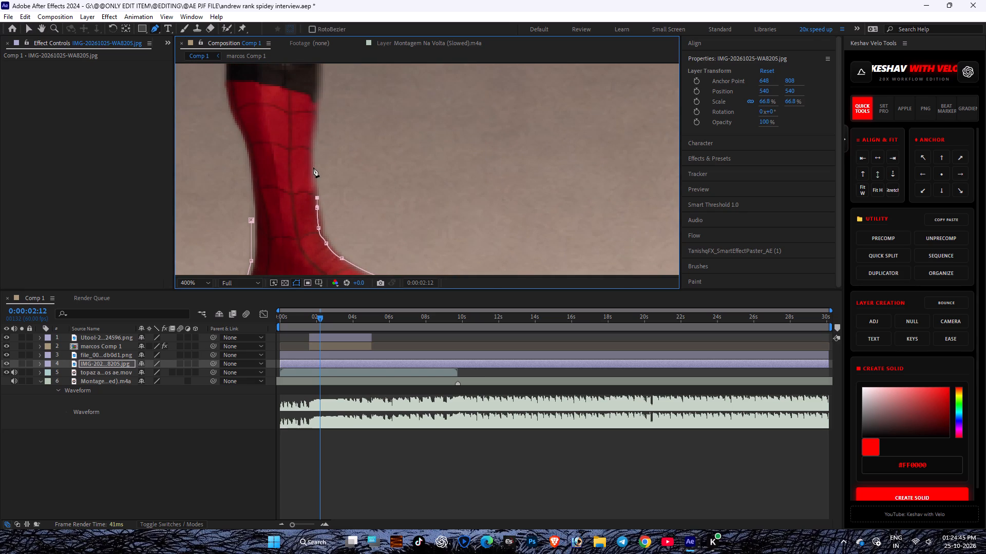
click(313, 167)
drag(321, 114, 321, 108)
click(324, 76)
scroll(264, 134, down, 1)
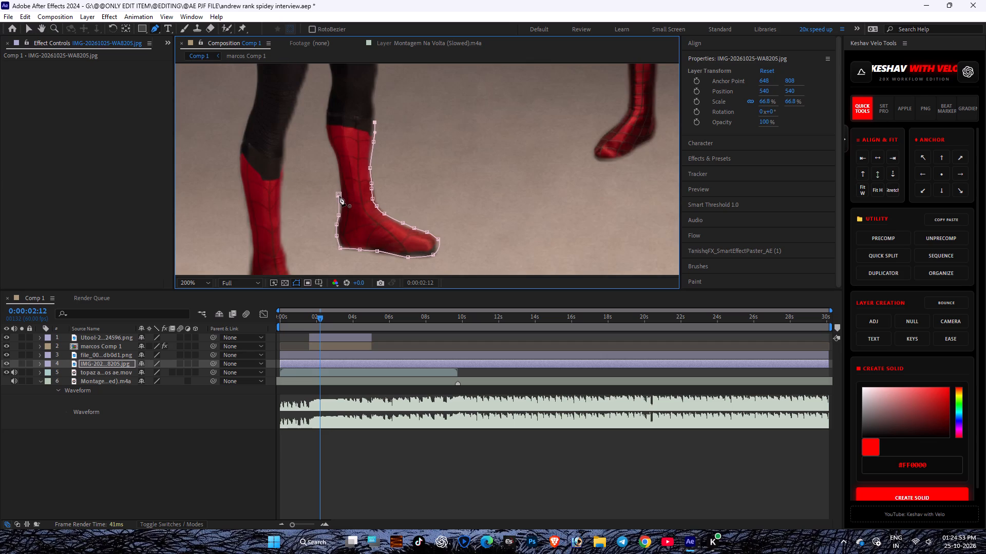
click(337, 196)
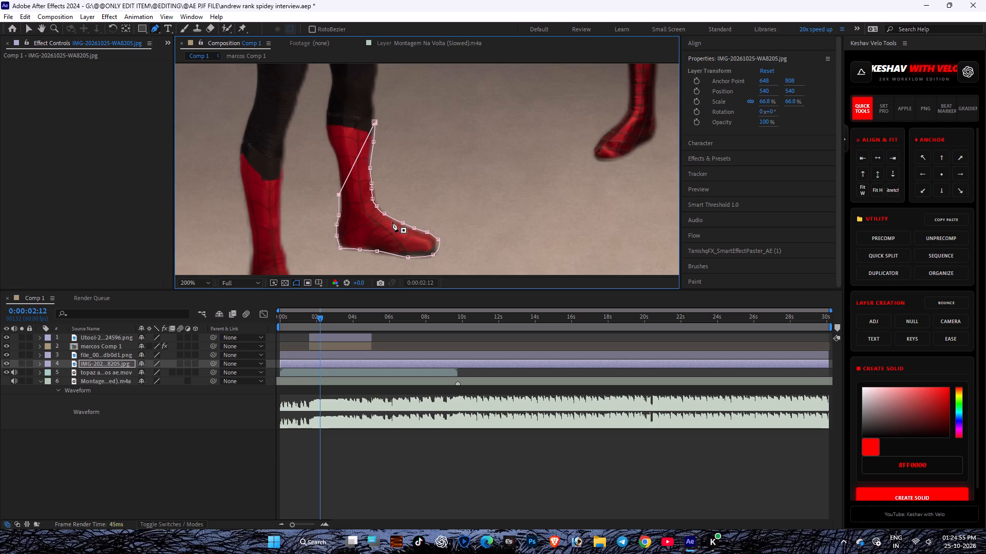
Move the IMG-20261025-WA8205.jpg layer above the file_00 PNG layer in the stacking order.
scroll(384, 211, down, 2)
scroll(412, 198, up, 1)
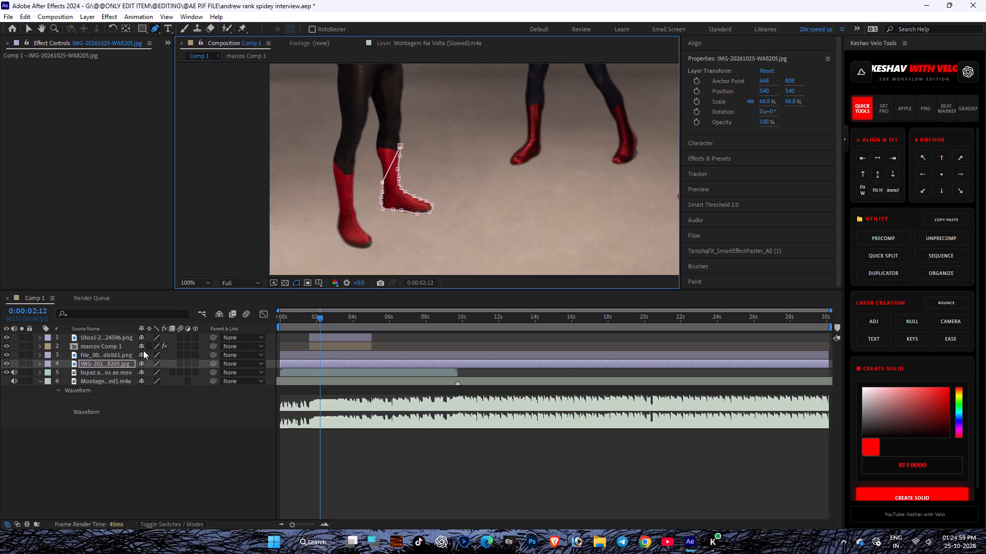
drag(126, 363, 128, 360)
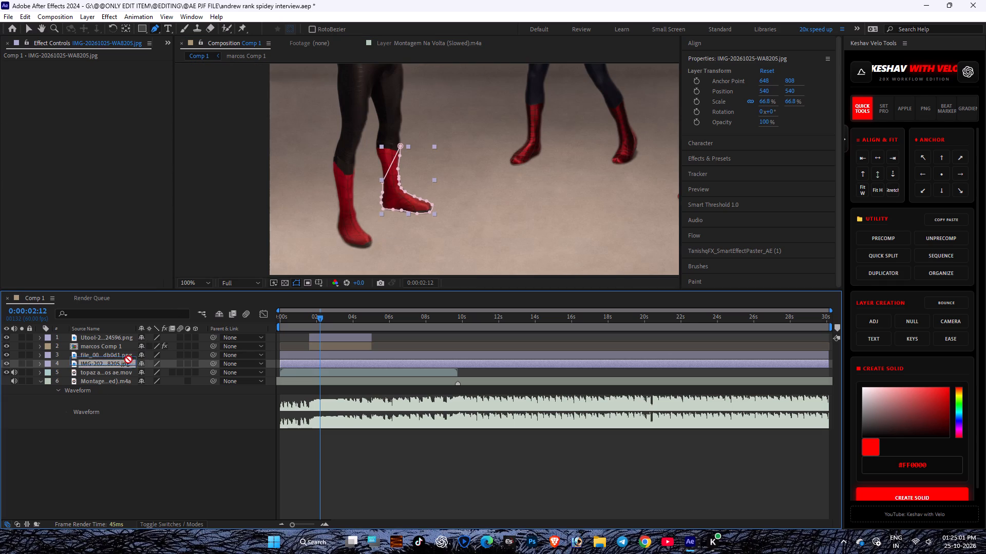
drag(128, 360, 144, 352)
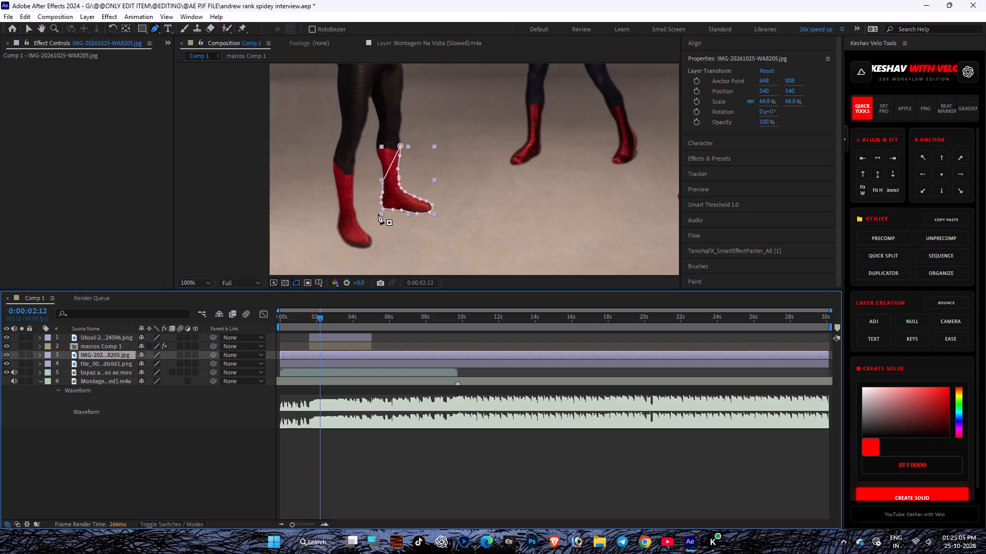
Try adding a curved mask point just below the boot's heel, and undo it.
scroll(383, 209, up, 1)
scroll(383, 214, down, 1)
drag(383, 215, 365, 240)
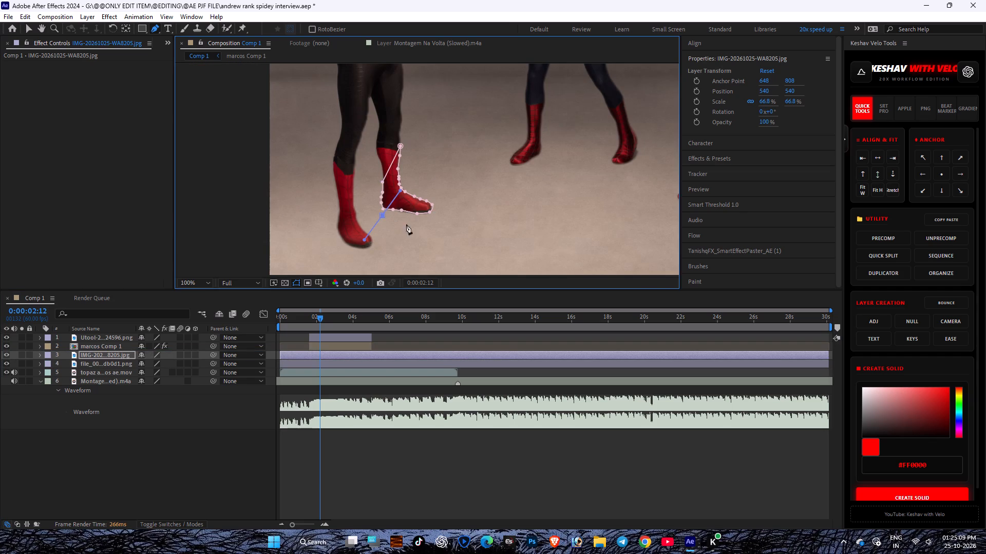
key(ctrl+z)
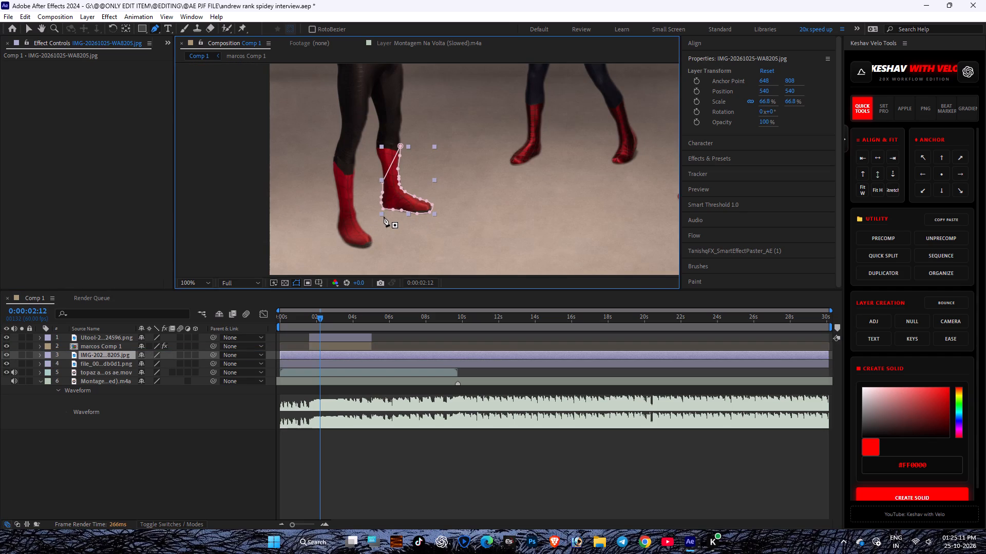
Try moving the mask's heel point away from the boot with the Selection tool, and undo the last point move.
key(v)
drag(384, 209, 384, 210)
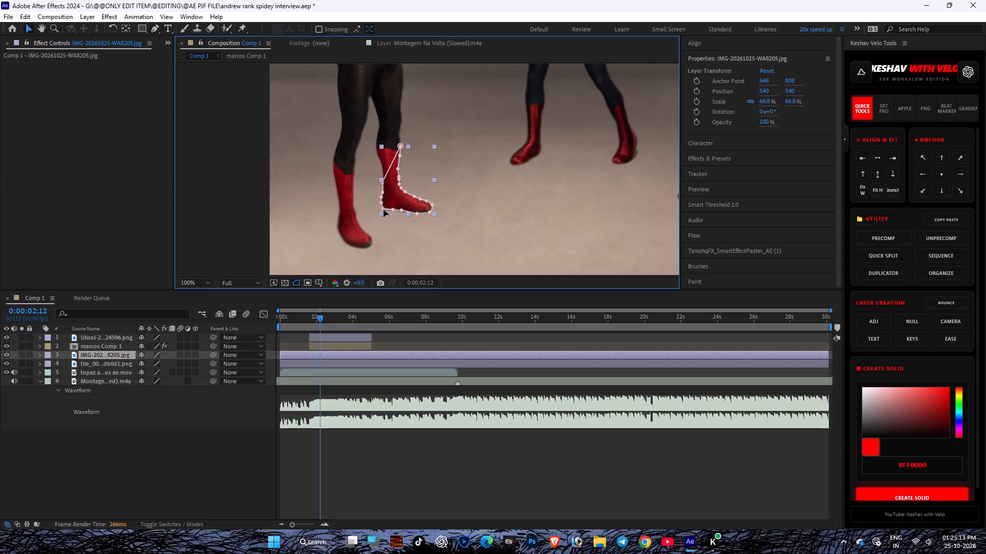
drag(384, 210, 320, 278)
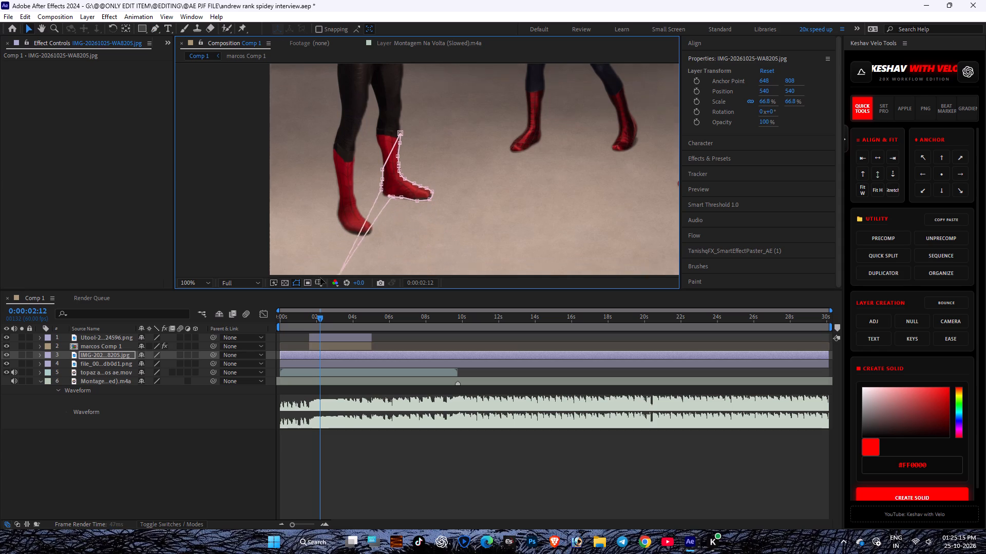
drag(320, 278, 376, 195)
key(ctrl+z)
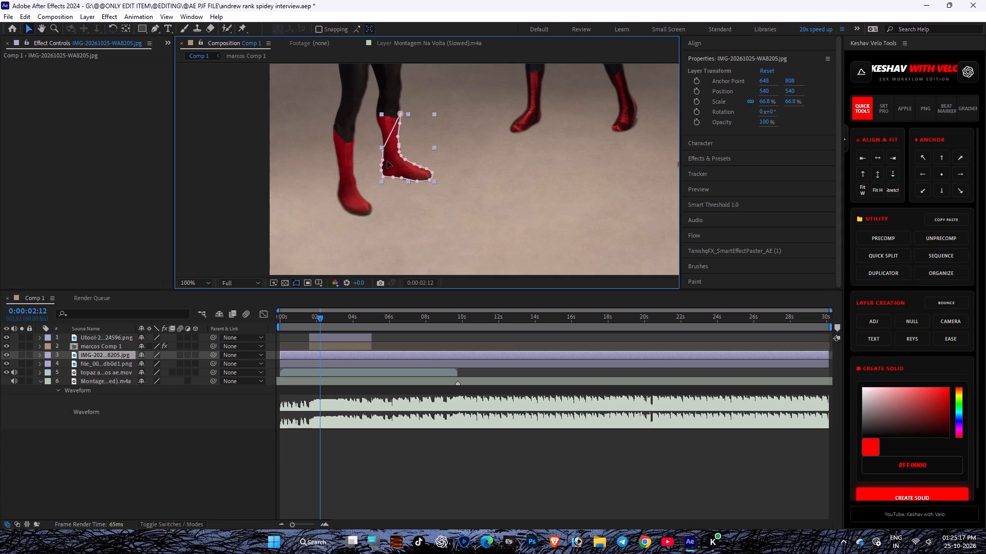
Hide and show the Utool PNG layer to check what it contributes to the composition.
click(316, 335)
click(6, 338)
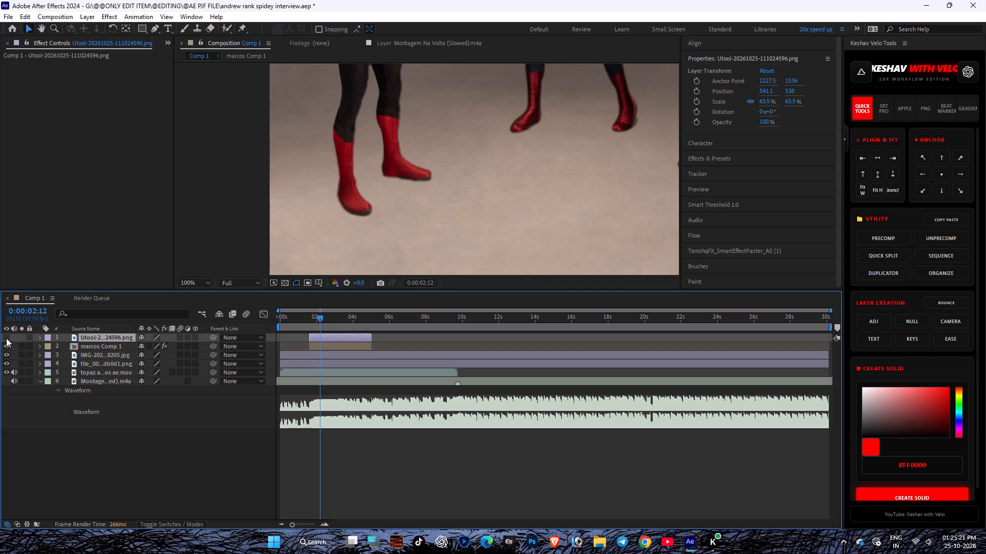
click(6, 338)
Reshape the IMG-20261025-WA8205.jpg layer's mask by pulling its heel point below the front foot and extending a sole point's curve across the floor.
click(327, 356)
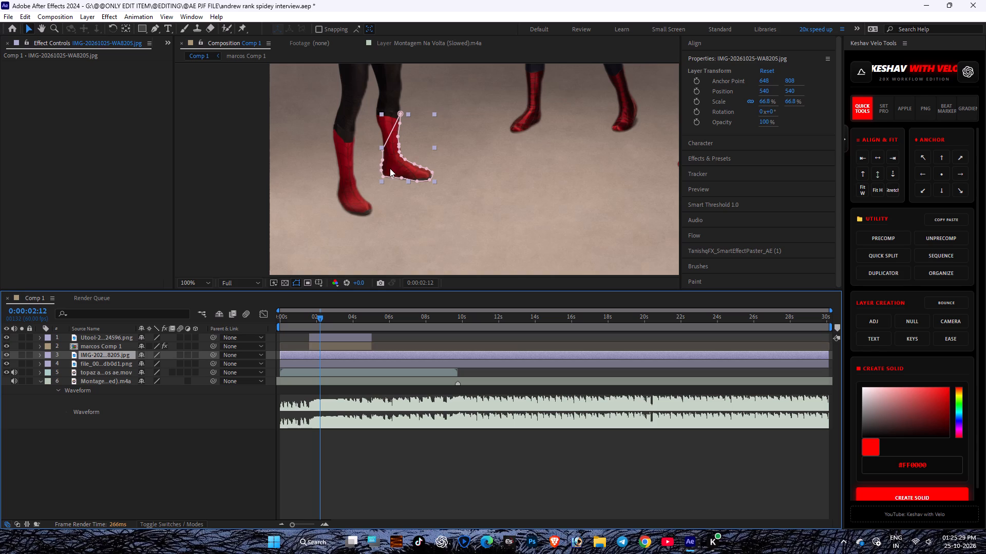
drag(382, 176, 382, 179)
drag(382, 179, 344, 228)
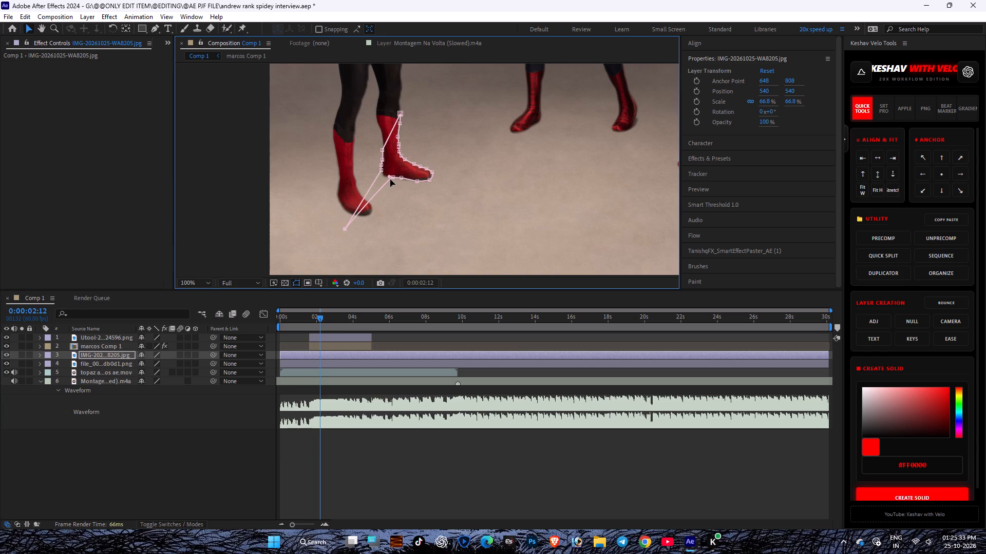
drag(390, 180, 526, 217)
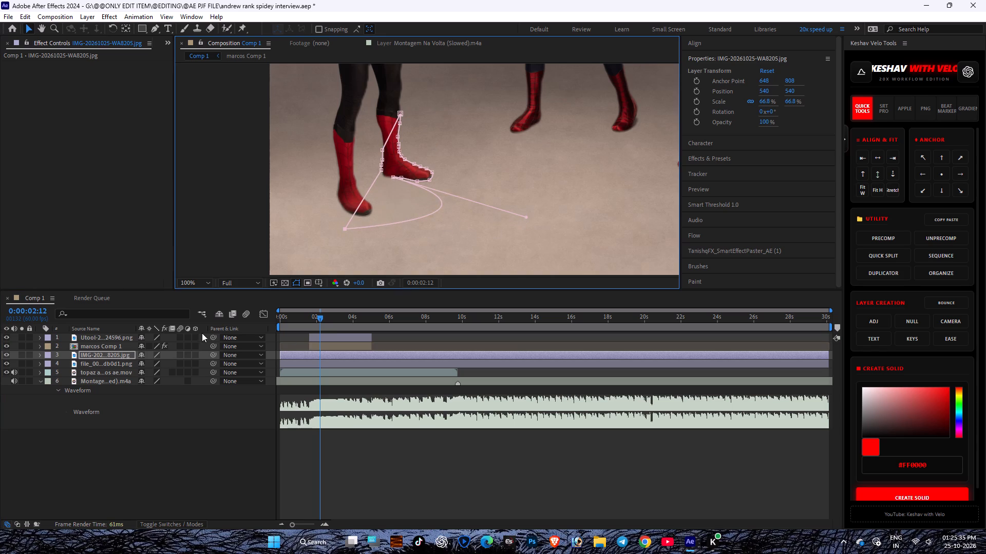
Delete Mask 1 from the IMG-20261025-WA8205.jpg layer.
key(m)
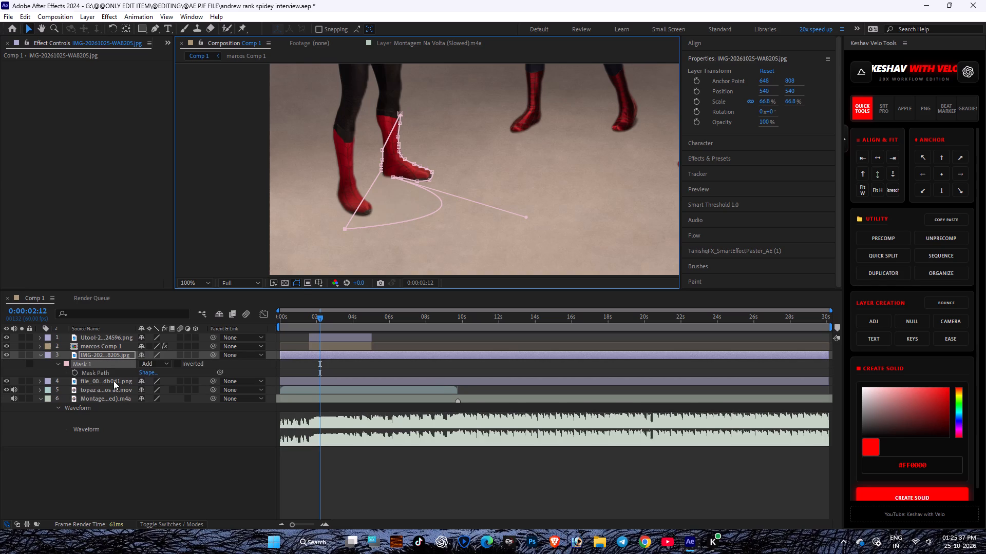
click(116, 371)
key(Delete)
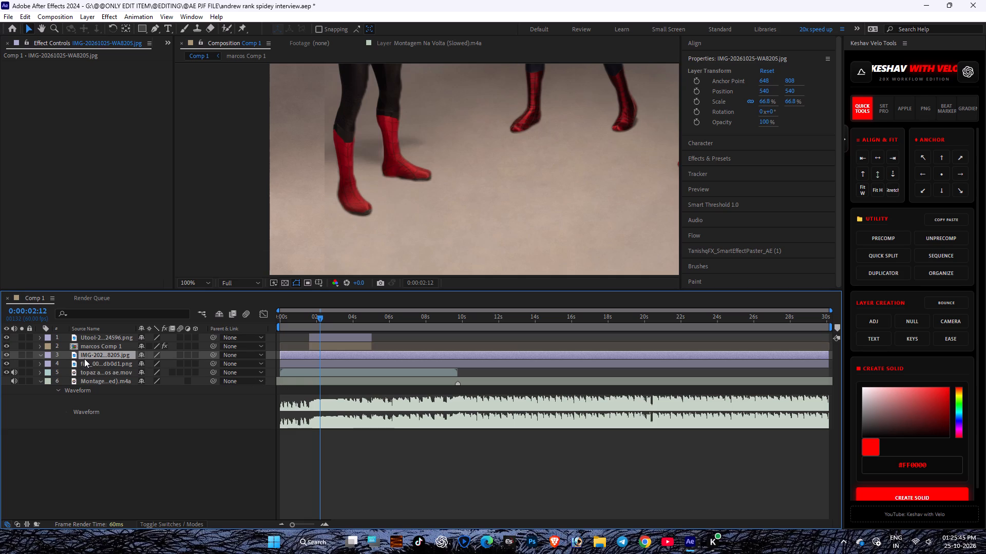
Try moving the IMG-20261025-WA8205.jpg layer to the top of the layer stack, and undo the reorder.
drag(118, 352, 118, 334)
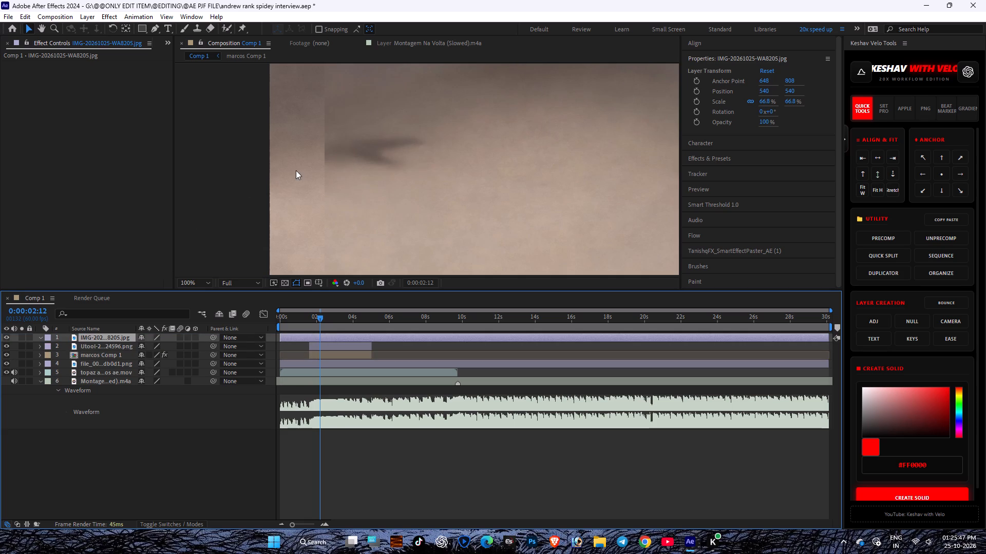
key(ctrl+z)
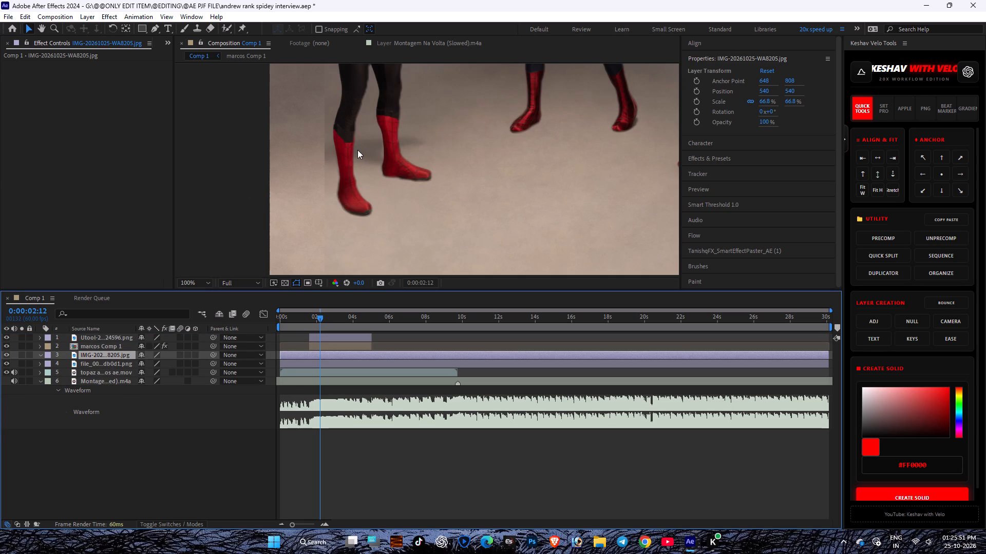
Examine the background and shadow around the black-and-red suited figure's legs, toggling the Utool PNG layer's visibility to compare.
scroll(346, 152, down, 1)
middle_drag(346, 152, 391, 211)
scroll(426, 216, up, 1)
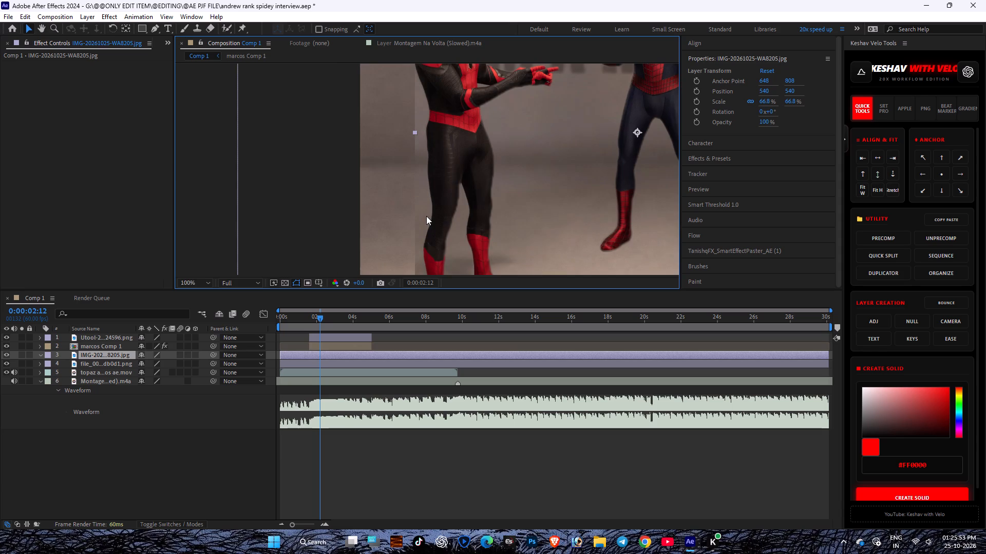
middle_drag(426, 216, 410, 138)
scroll(426, 213, up, 1)
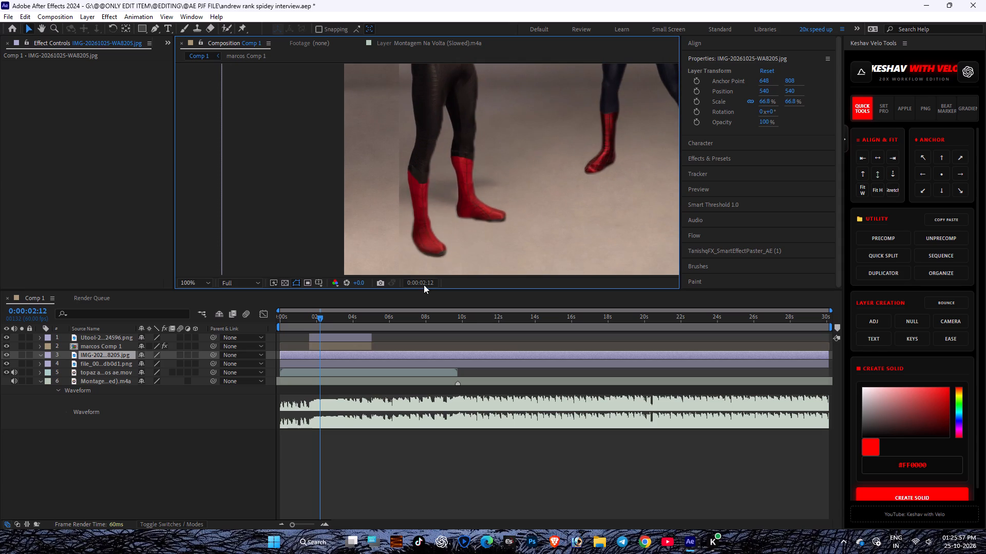
click(5, 336)
click(5, 336)
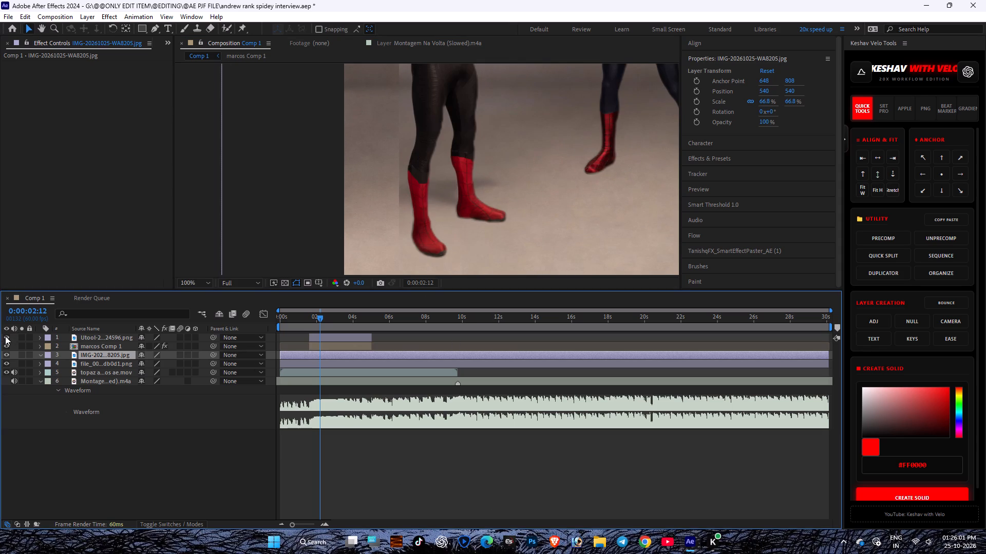
Hide the IMG-20261025-WA8205.jpg layer after comparing the figure's feet with the Utool PNG and this layer toggled on and off.
click(5, 336)
click(5, 336)
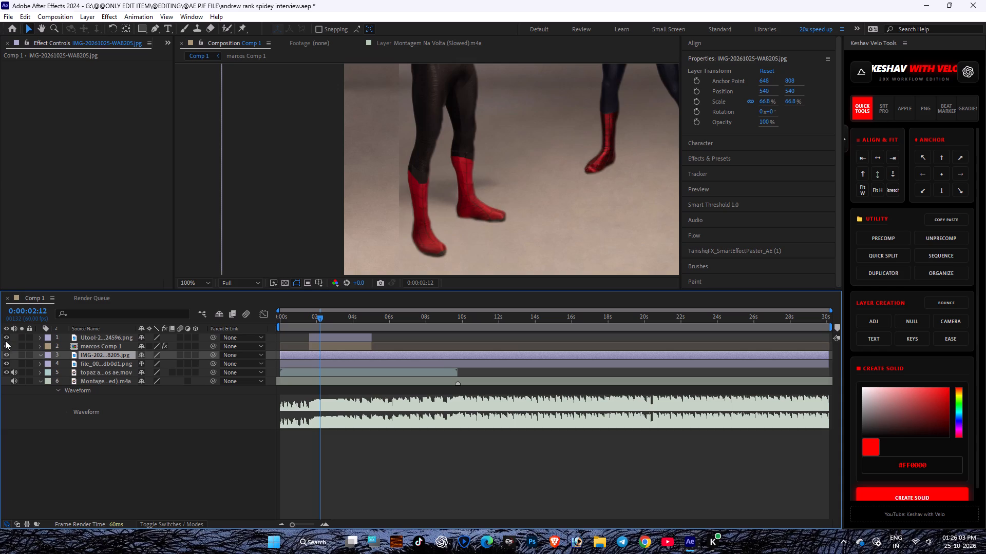
scroll(5, 343, up, 1)
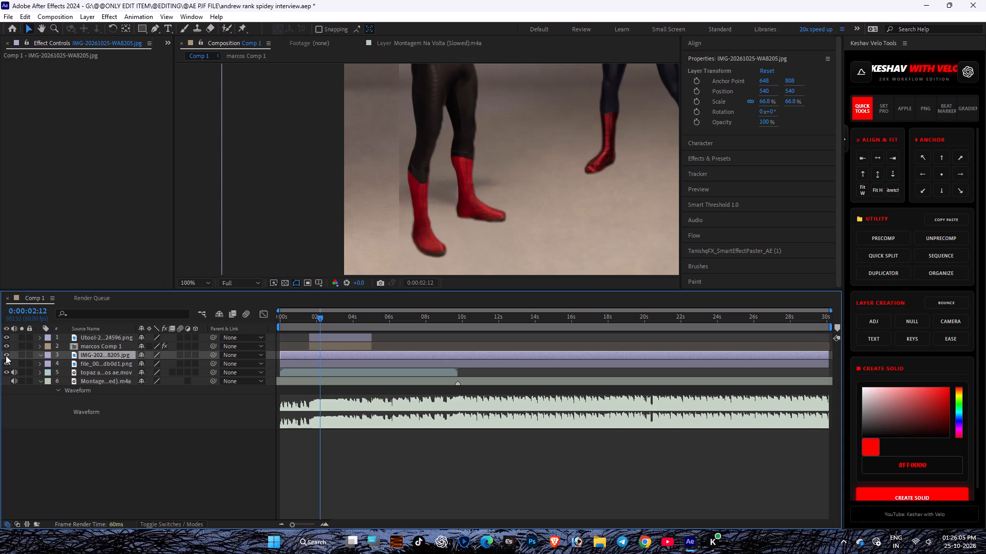
click(6, 355)
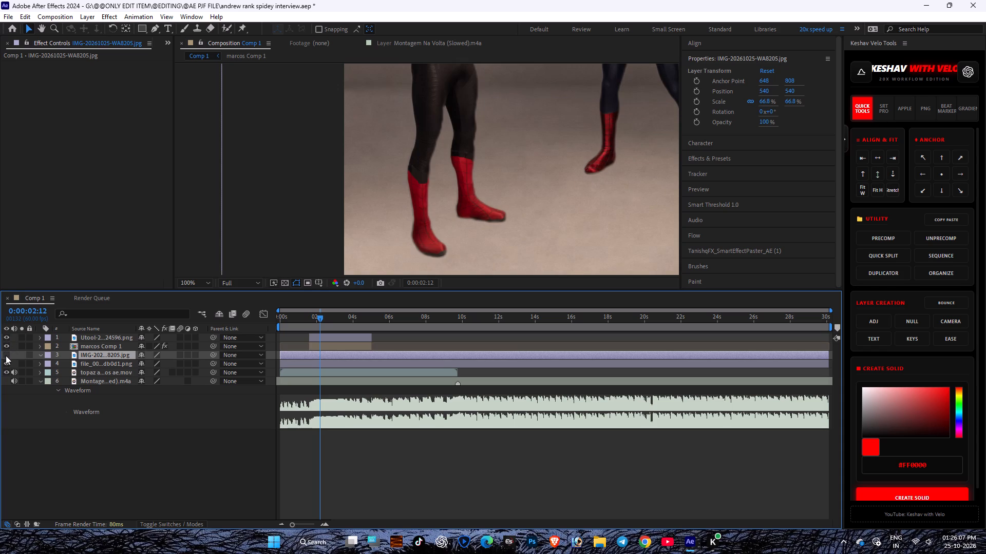
click(6, 355)
click(6, 355)
Compare the composite with the file_00…db0d1.png background and the topaz video layer each toggled off and back on.
scroll(624, 116, down, 1)
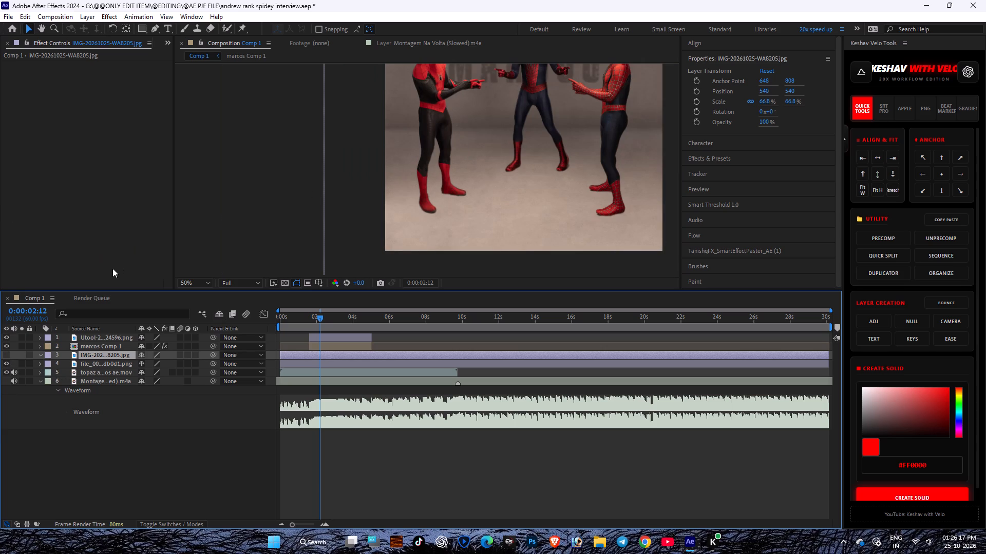
click(104, 363)
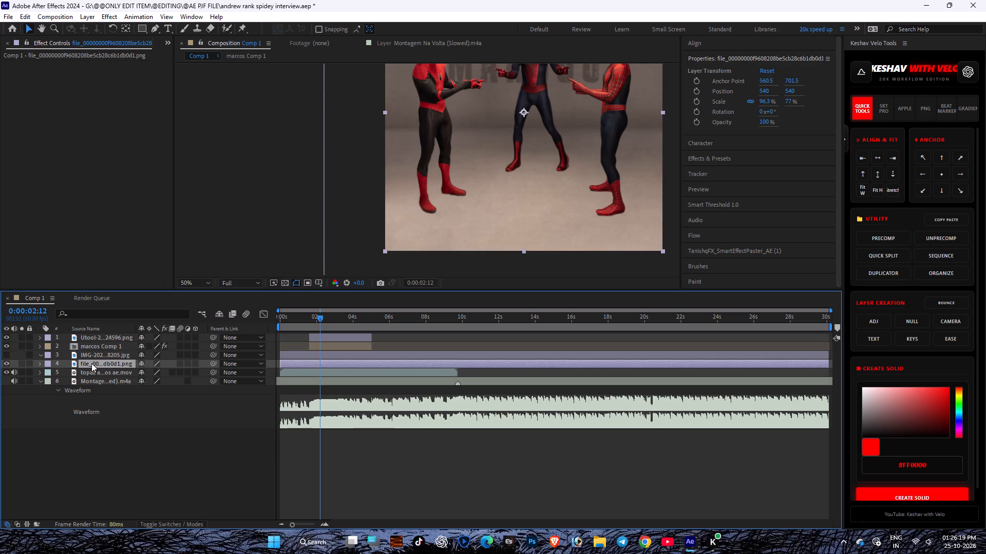
click(6, 363)
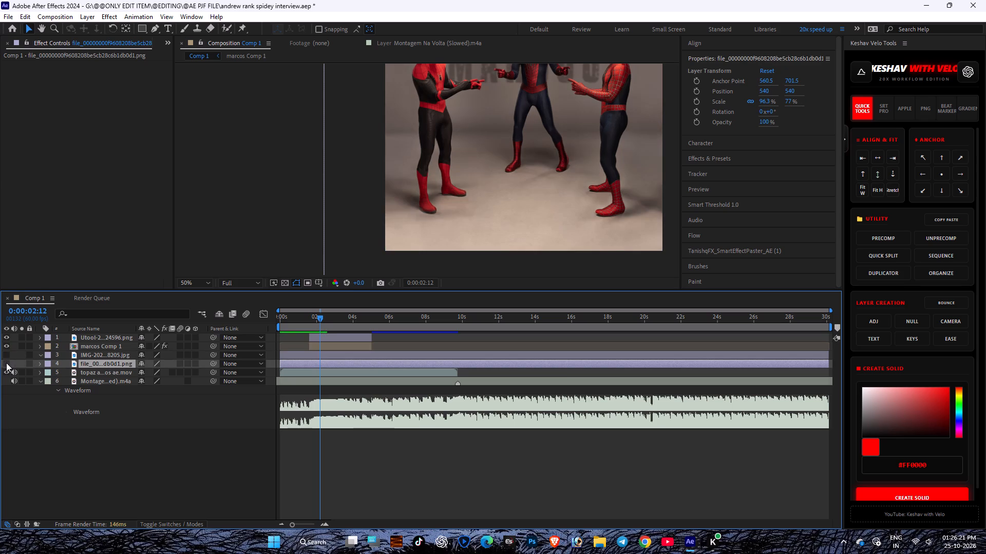
click(6, 363)
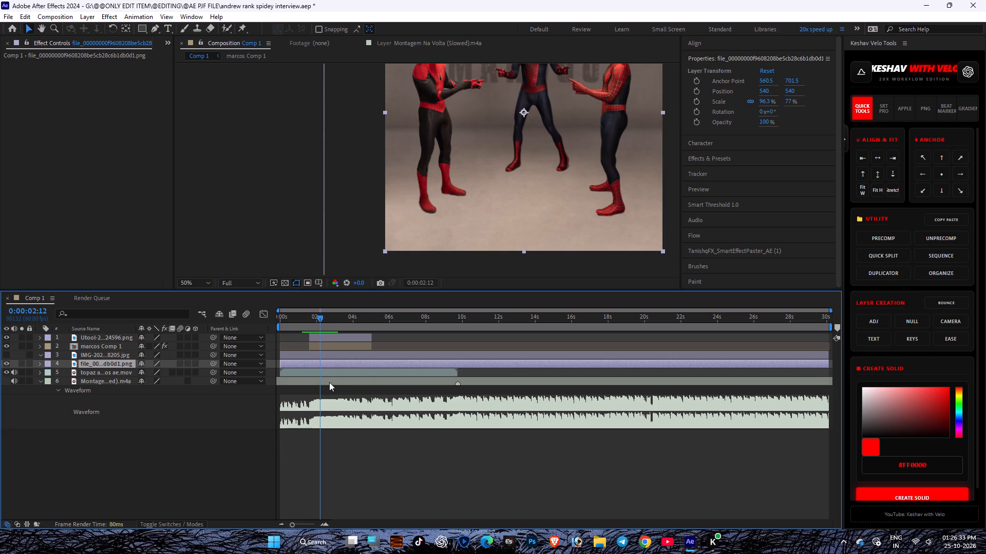
click(327, 372)
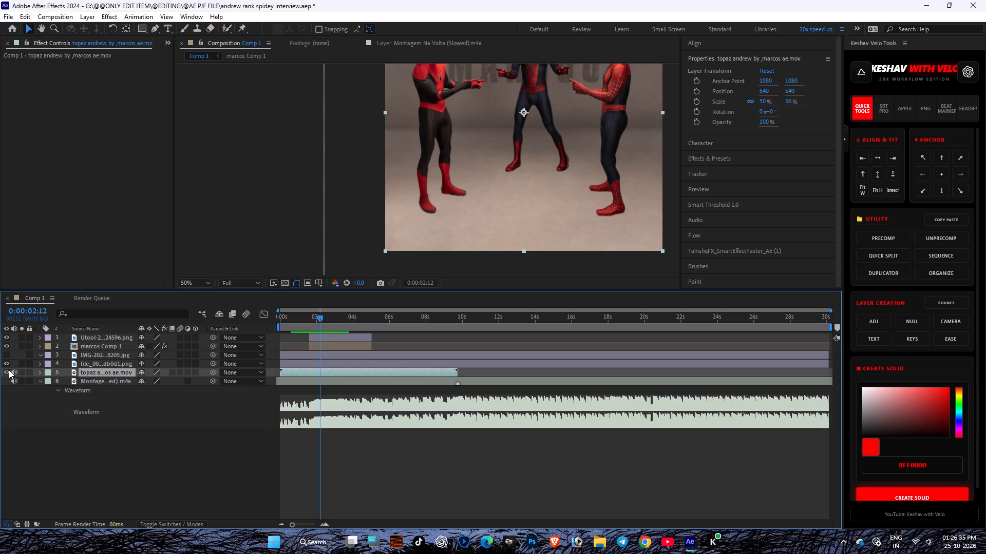
click(6, 372)
click(6, 372)
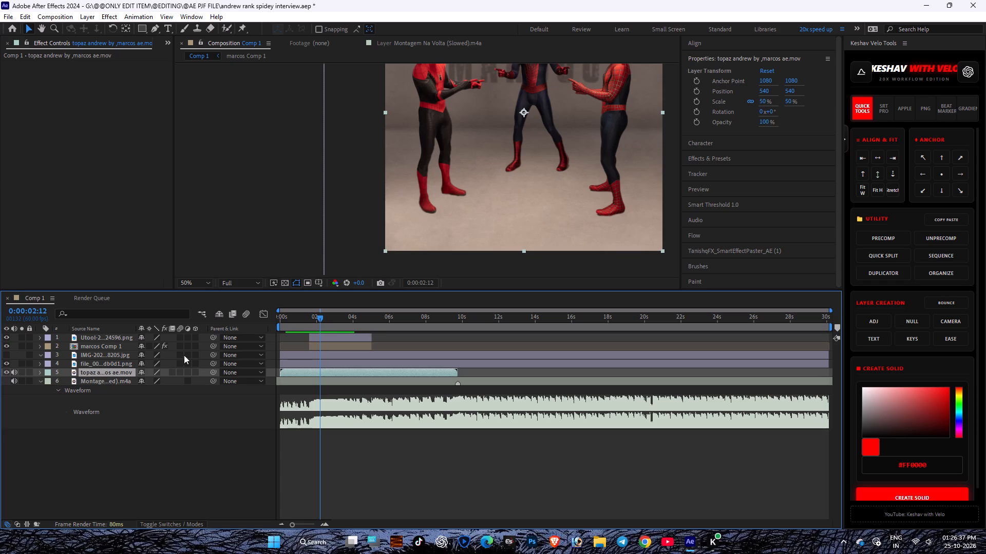
Move the current time to 0:00:01:36, where the Utool PNG and marcos Comp 1 layers begin.
drag(312, 324, 307, 321)
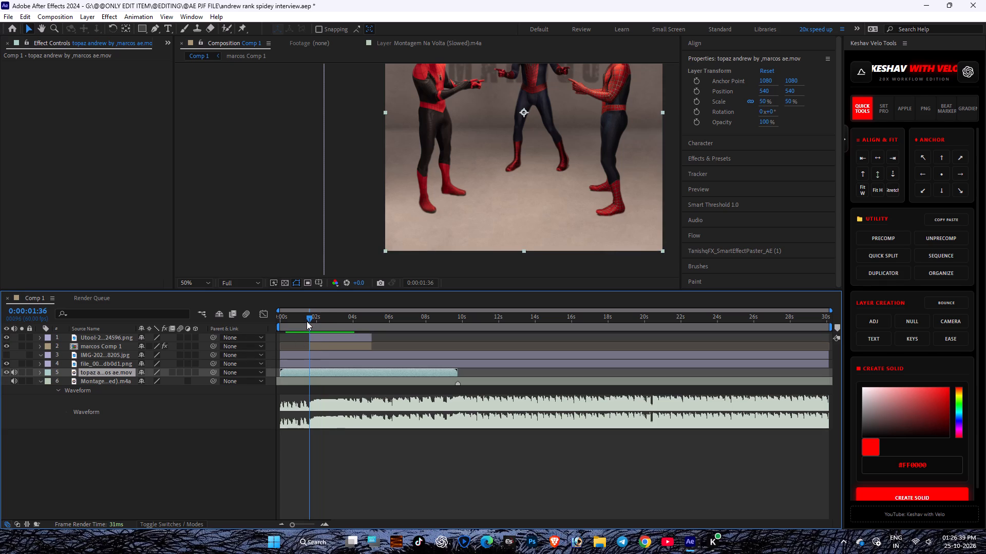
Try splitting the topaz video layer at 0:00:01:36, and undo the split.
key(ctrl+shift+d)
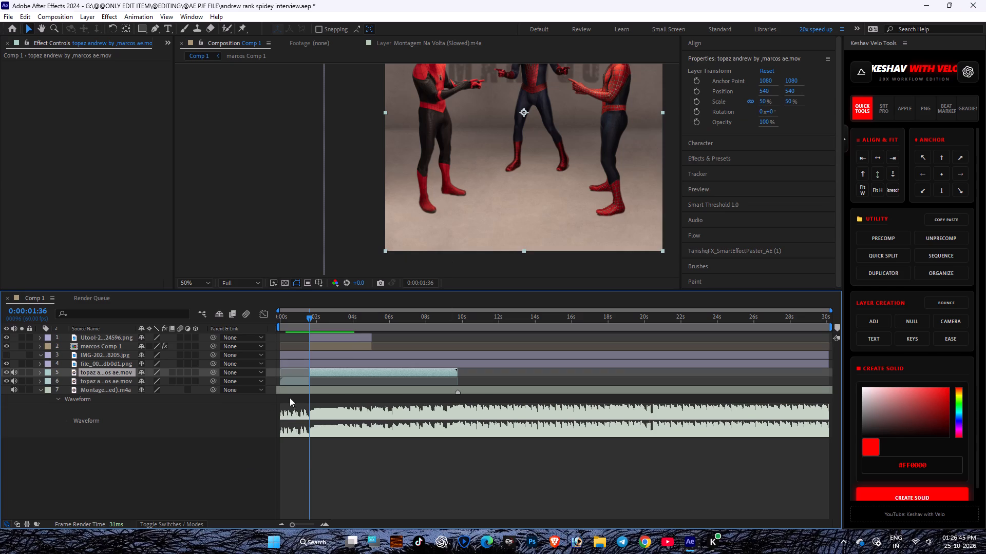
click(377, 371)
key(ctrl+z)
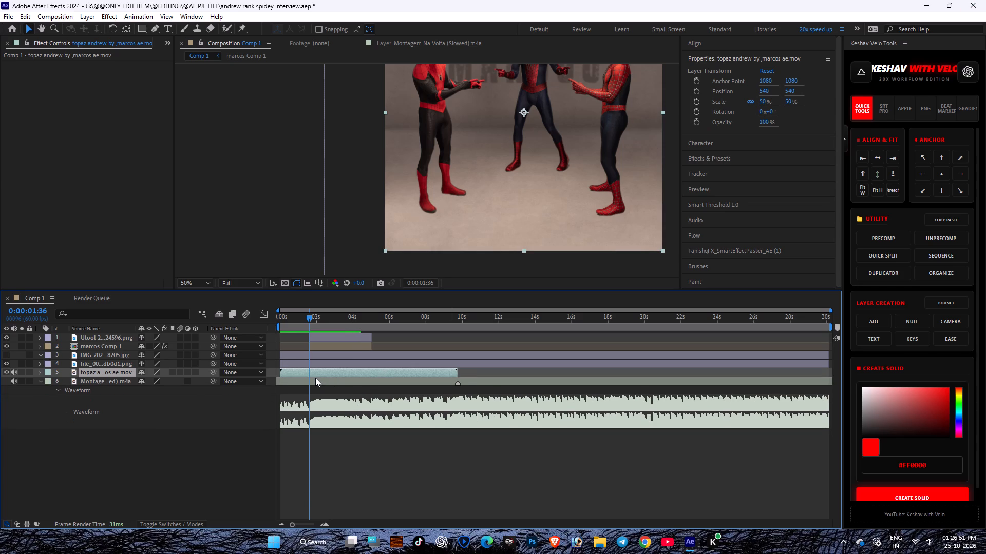
Duplicate the topaz video layer, split the copy at 0:00:01:36 and delete the copy's section before that time.
key(ctrl+d)
key(ctrl+shift+d)
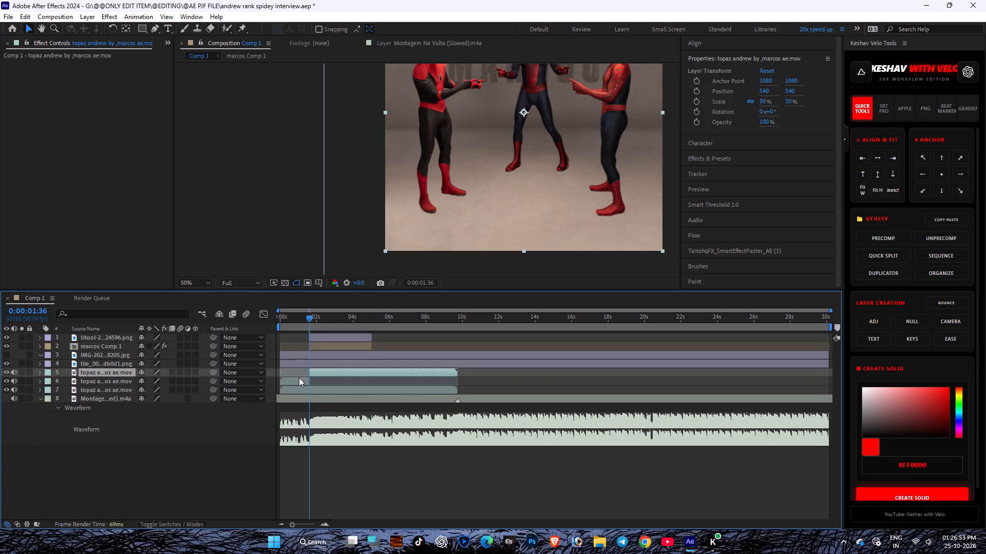
click(299, 380)
key(Delete)
Apply Freeze Frame to the trimmed topaz copy at 0:00:01:36, collapse its keyframes, and save the project.
click(325, 370)
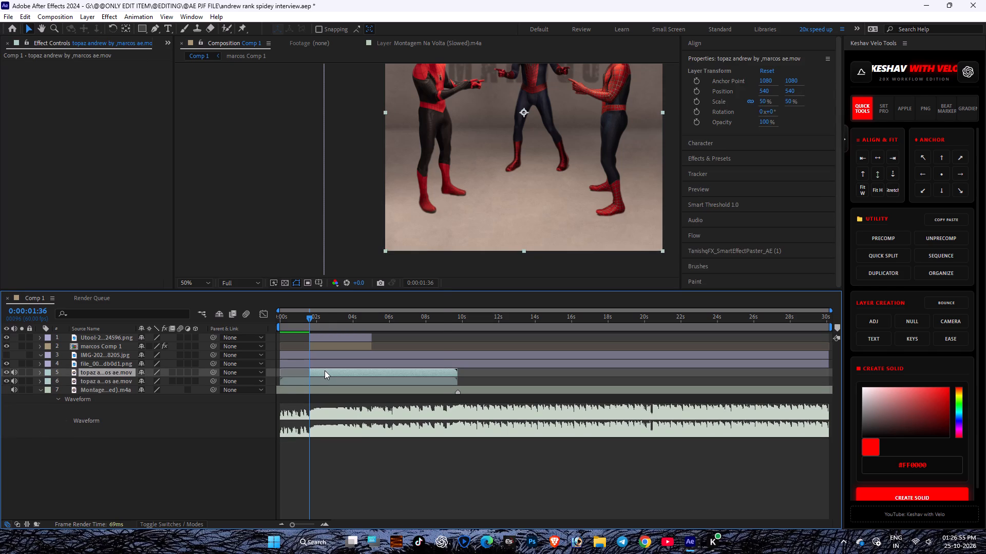
right_click(325, 370)
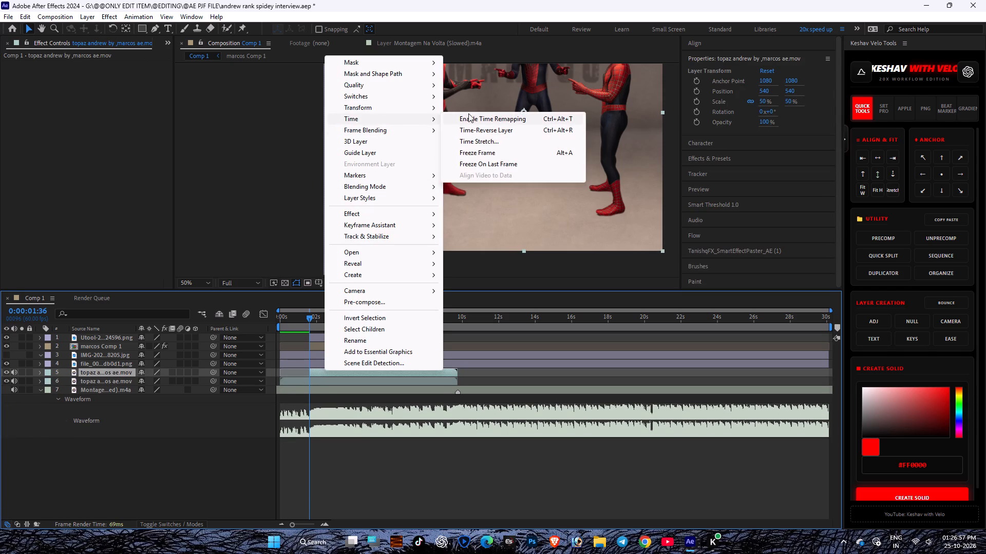
click(475, 156)
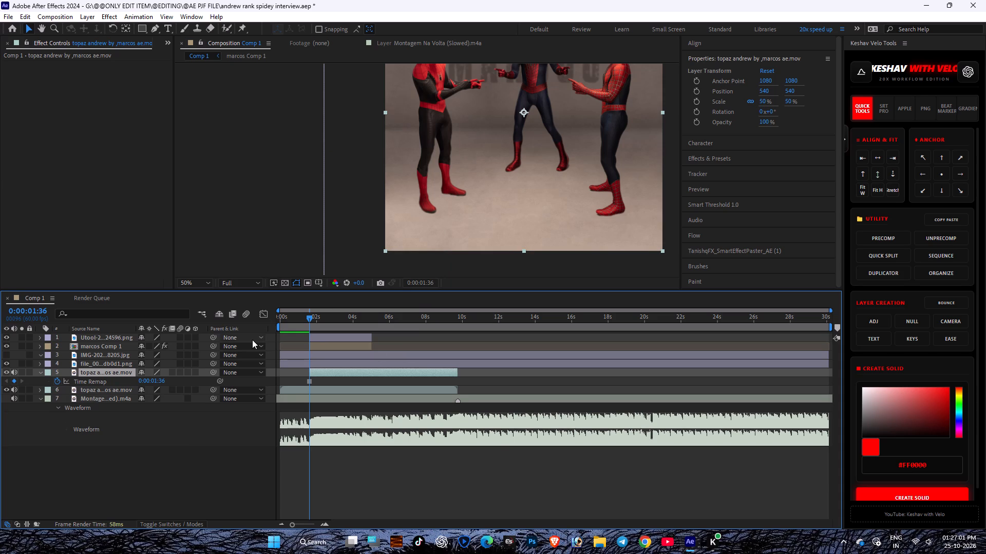
key(u)
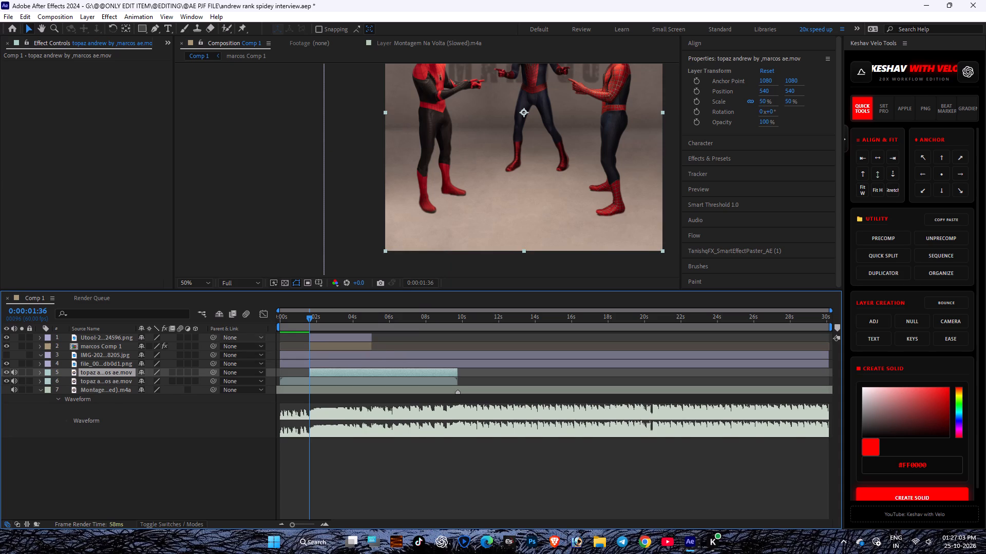
key(ctrl+s)
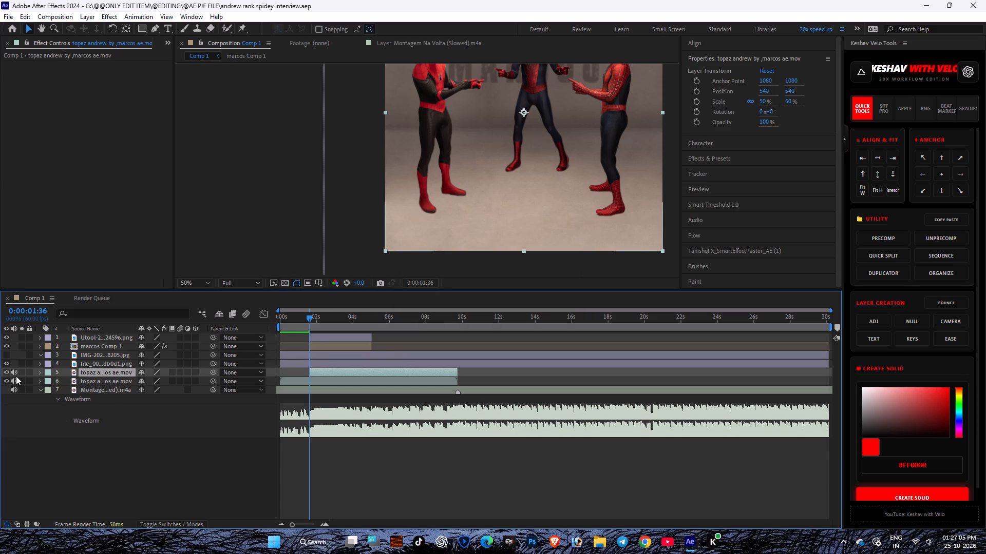
Mute the frozen topaz layer's audio and place the layer directly below marcos Comp 1 in the stack.
click(13, 373)
drag(126, 373, 121, 343)
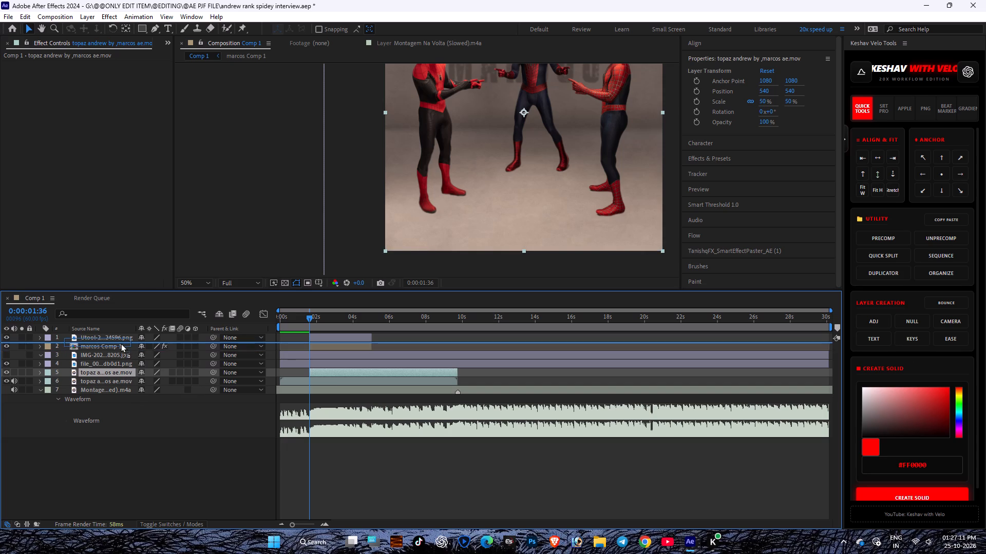
drag(121, 343, 121, 346)
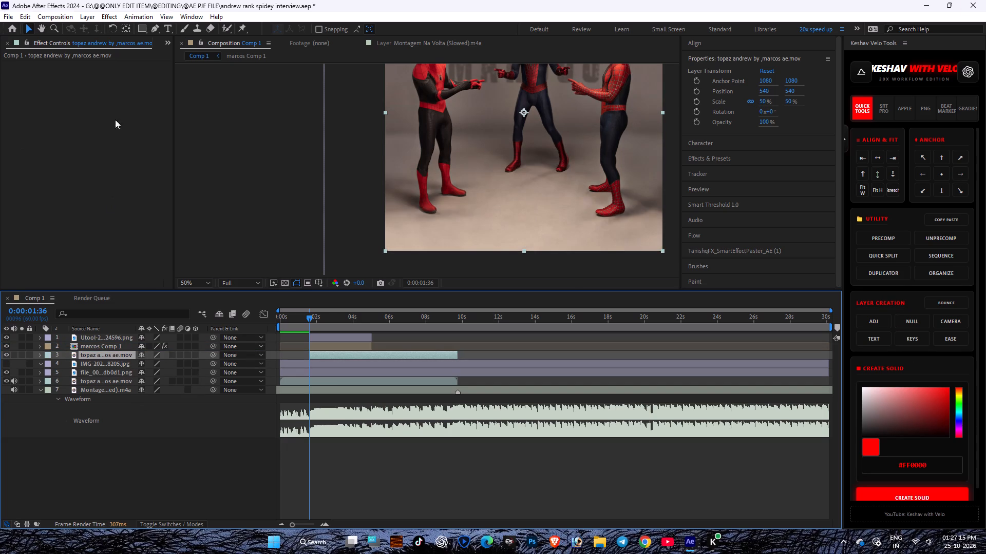
Activate the Pen tool and duplicate the frozen topaz layer twice, making three stacked copies.
click(154, 30)
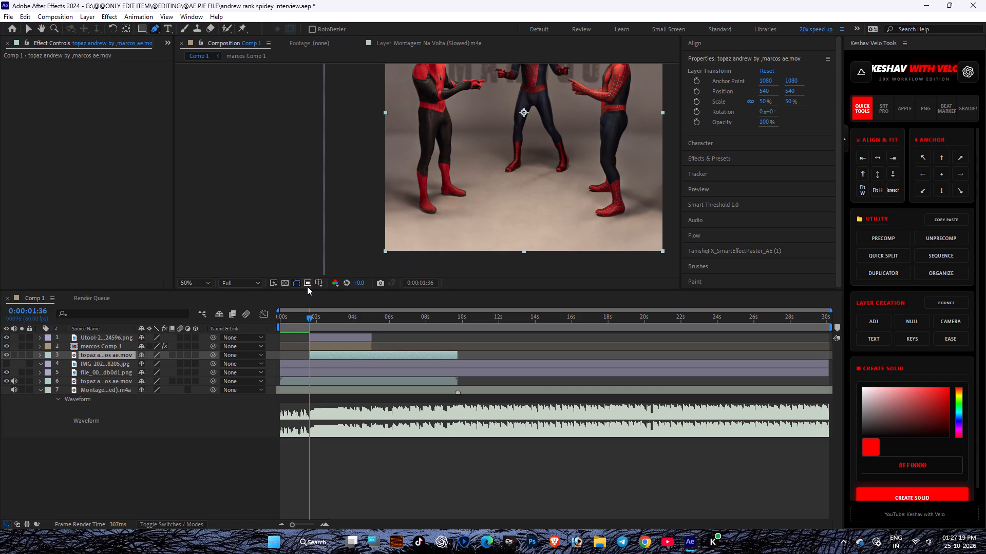
key(ctrl+d)
key(ctrl+d)
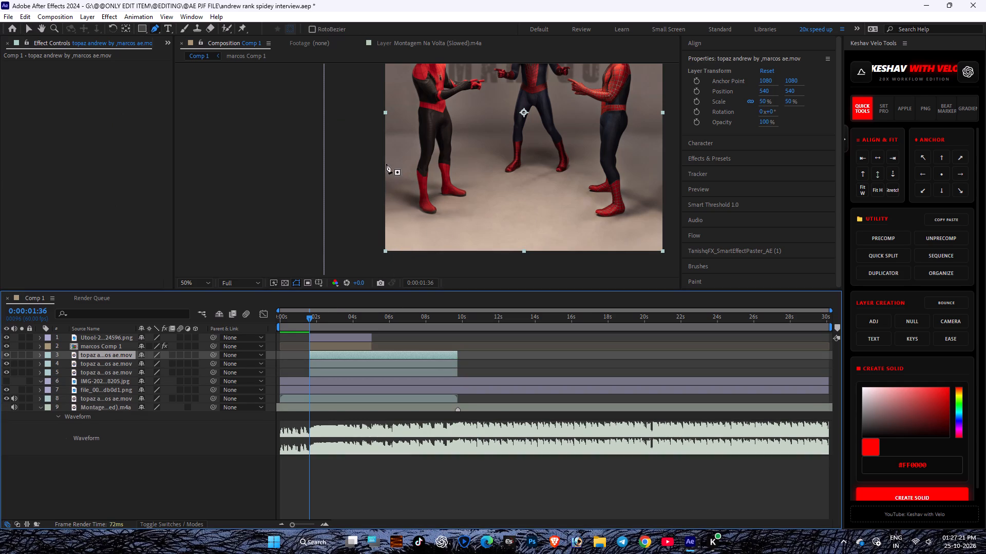
Draw a closed Pen mask on the top frozen topaz copy around the black-and-red suited figure's feet and surrounding floor.
click(386, 164)
click(476, 170)
click(495, 202)
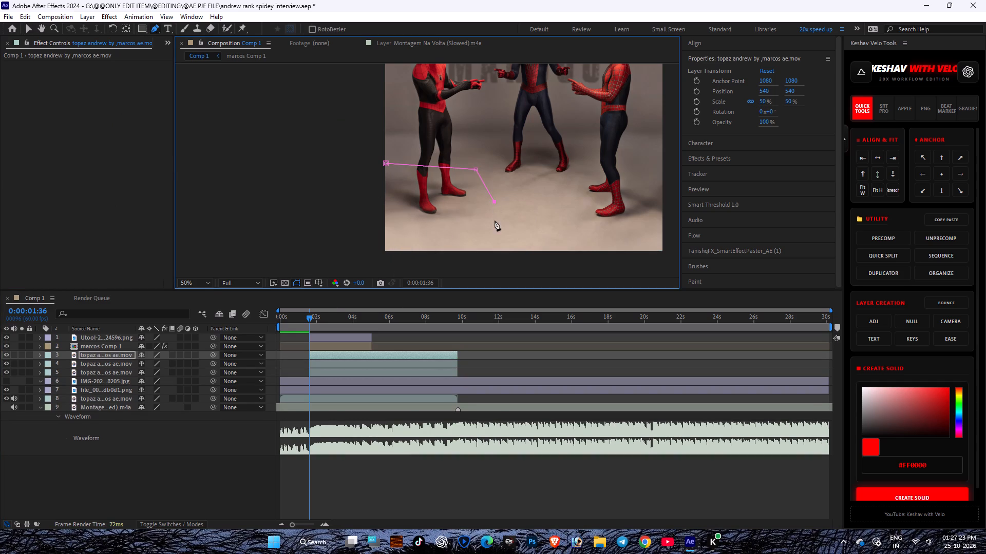
drag(466, 227, 452, 227)
drag(402, 228, 394, 225)
click(373, 208)
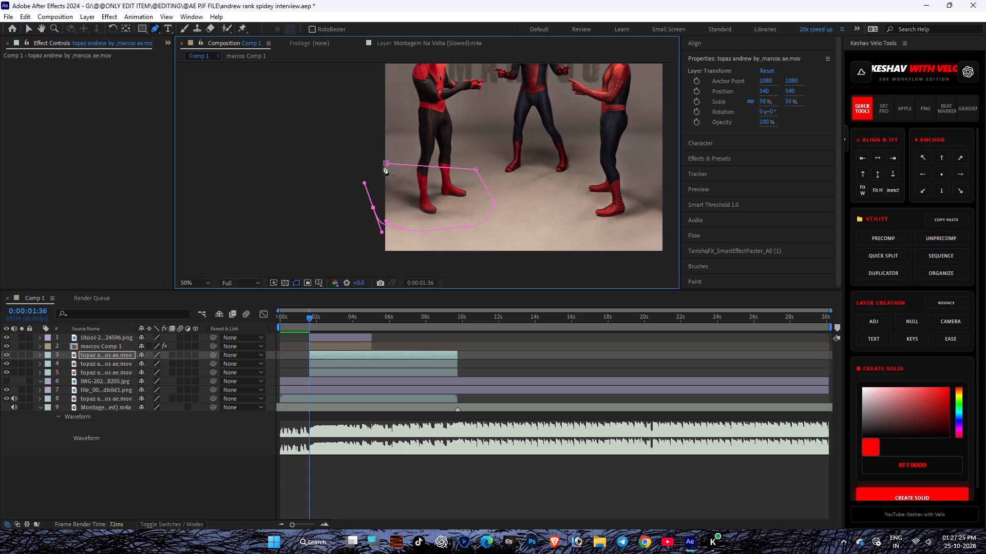
click(383, 164)
Feather the feet mask on the top frozen topaz copy by about 120 pixels.
key(f)
drag(150, 369, 167, 366)
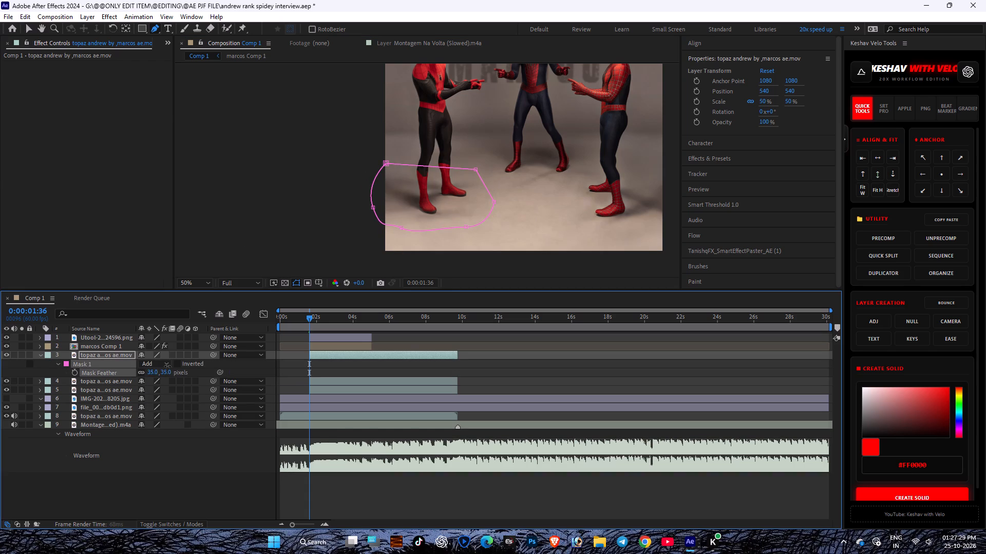
drag(167, 366, 394, 368)
drag(394, 368, 317, 344)
drag(317, 344, 92, 374)
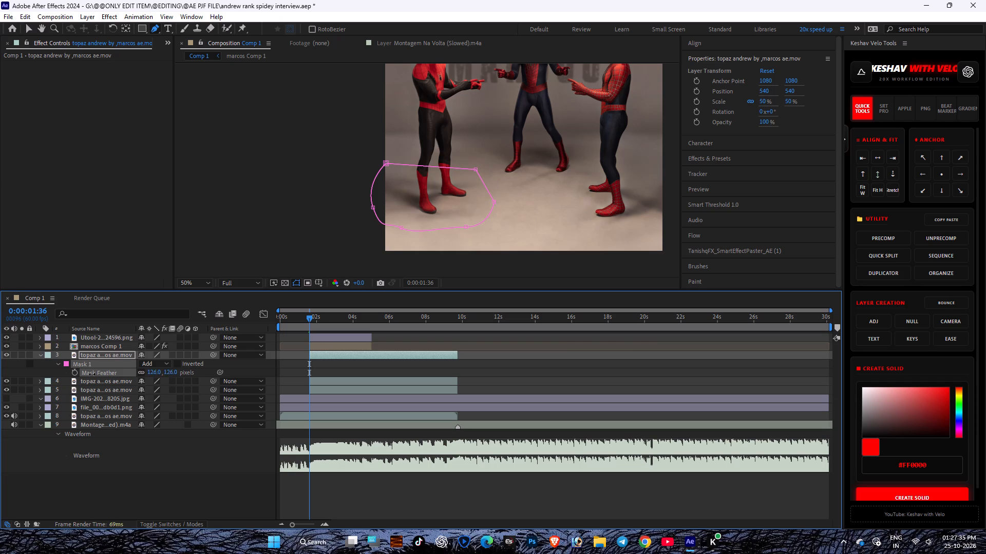
drag(92, 374, 86, 372)
key(f)
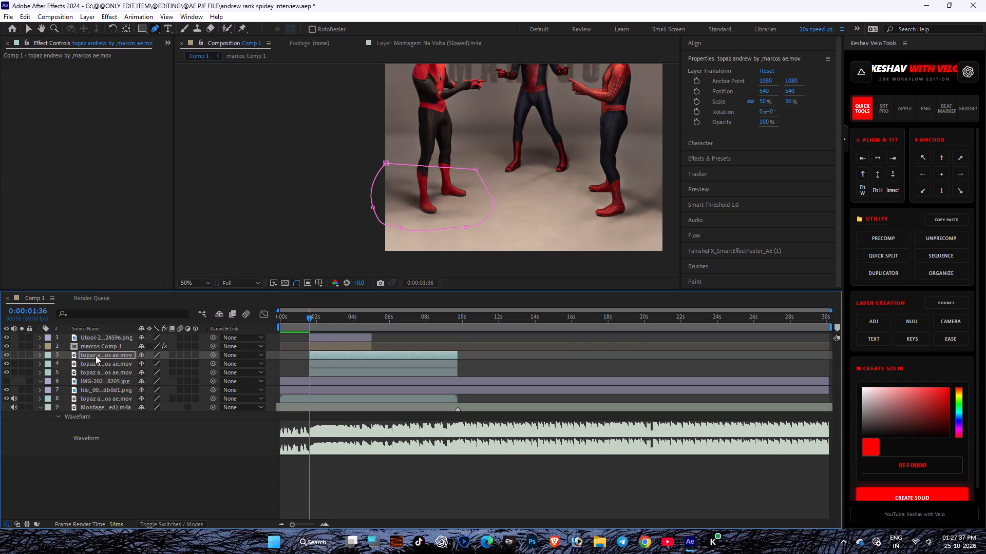
Compare the composite with the original topaz video layer at the bottom of the stack hidden and shown again.
click(101, 363)
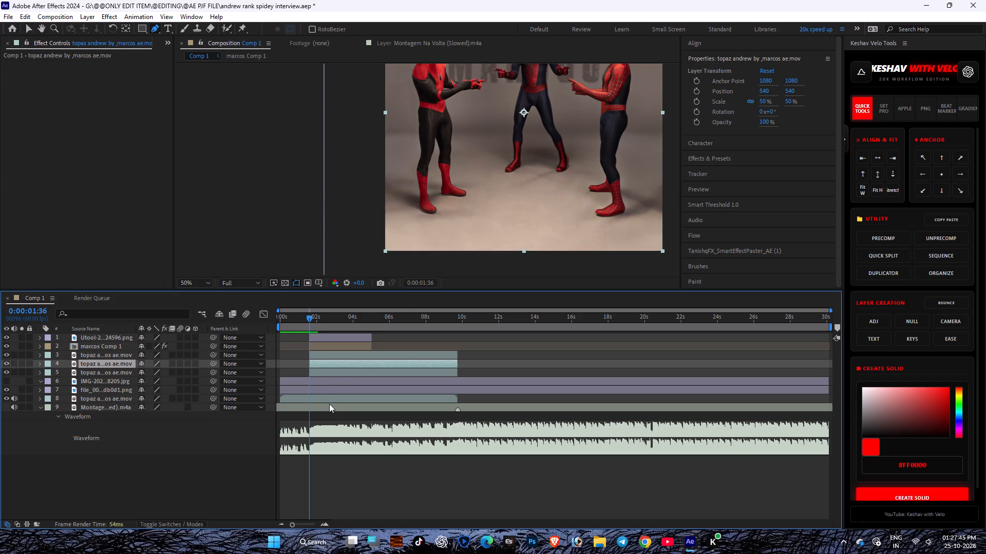
click(315, 401)
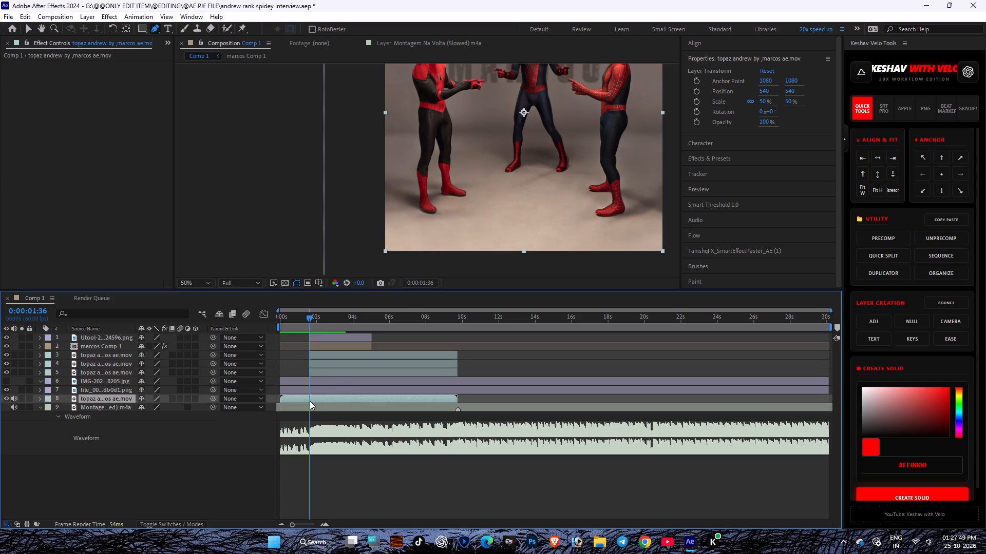
click(7, 399)
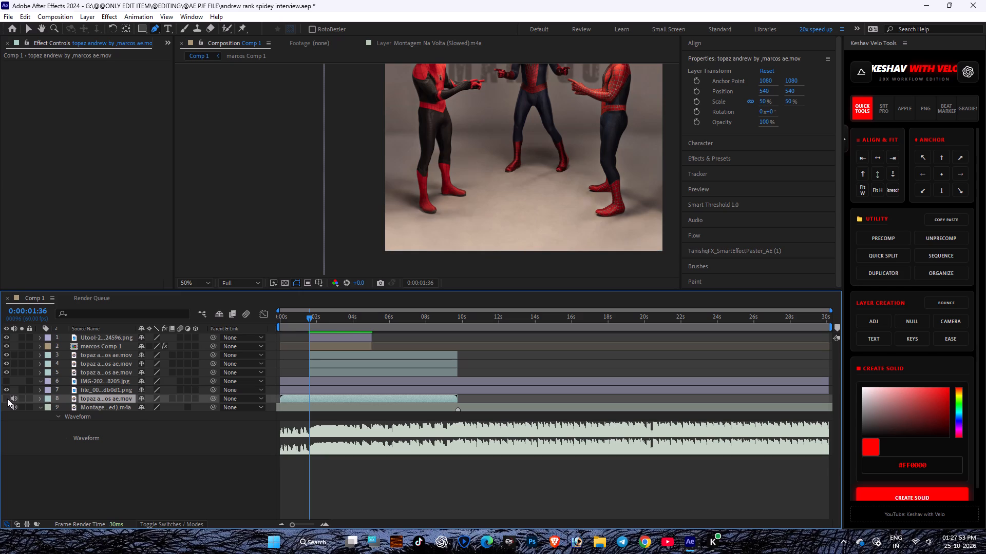
click(7, 399)
Move two frames ahead and draw a closed Pen mask on the middle frozen topaz copy around the middle figure's feet and surrounding floor.
key(Page_Down)
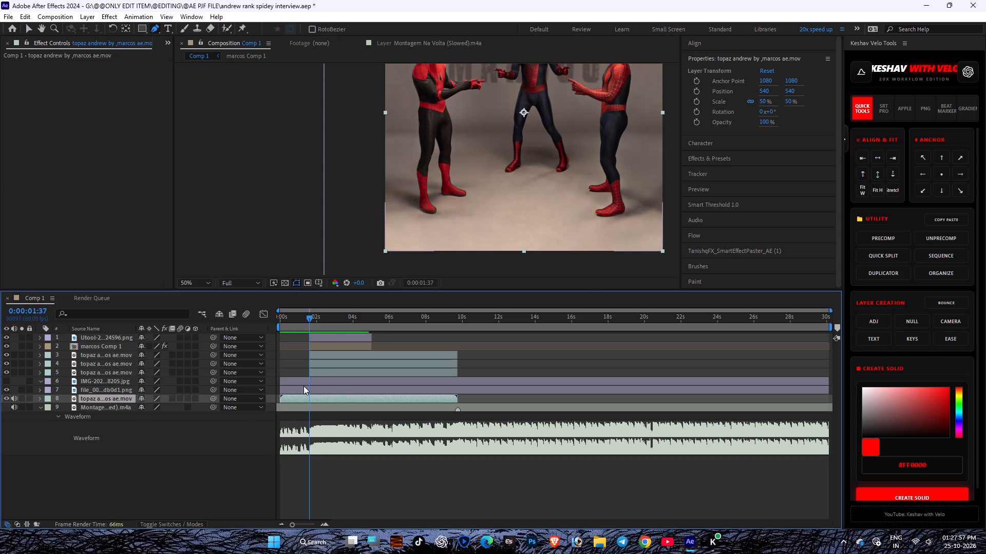
key(Page_Down)
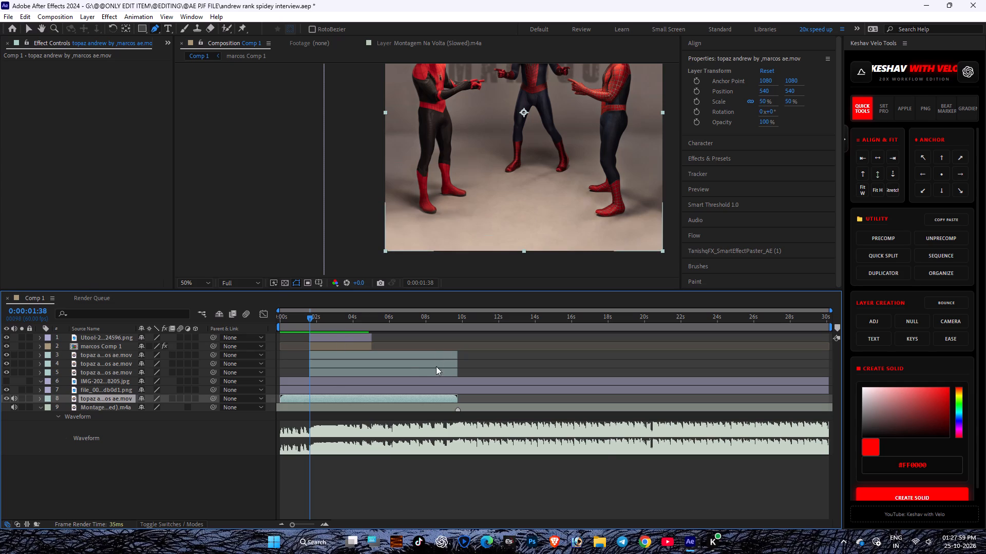
click(393, 365)
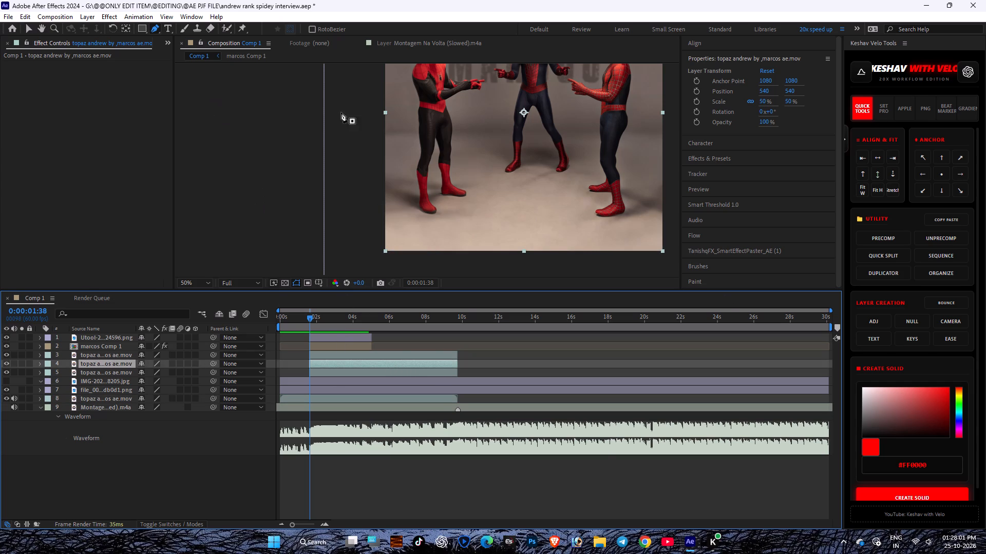
click(492, 137)
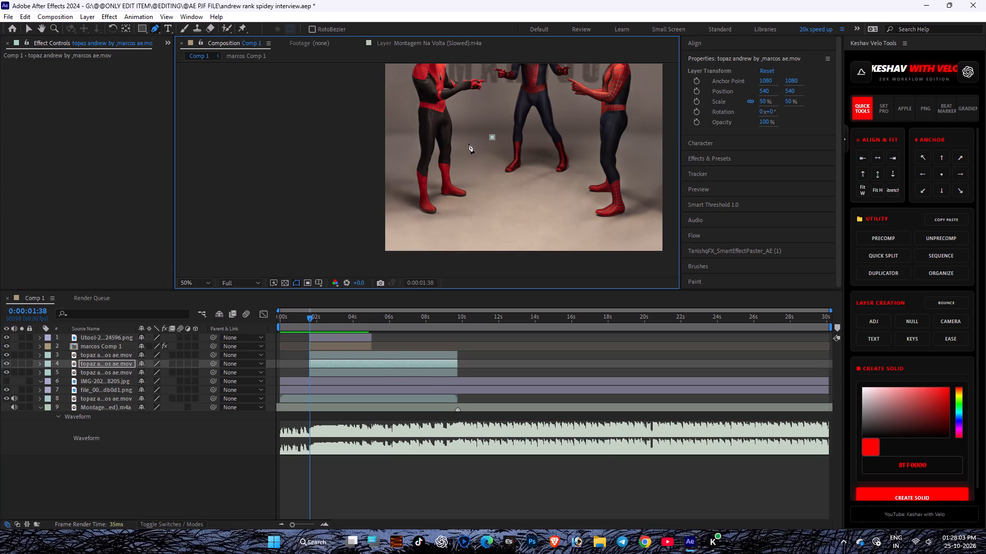
click(474, 153)
click(529, 199)
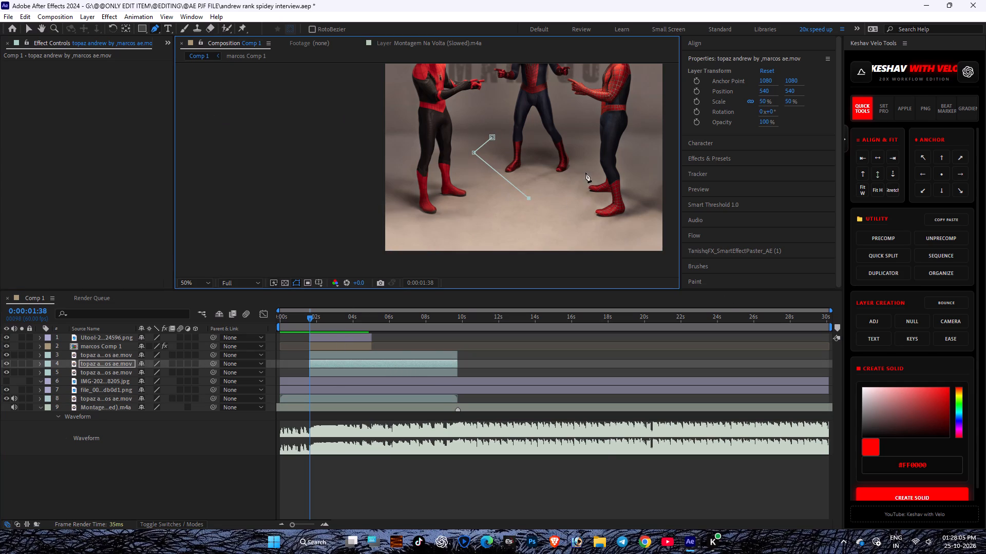
click(585, 172)
click(585, 150)
drag(573, 123, 561, 122)
drag(518, 120, 513, 120)
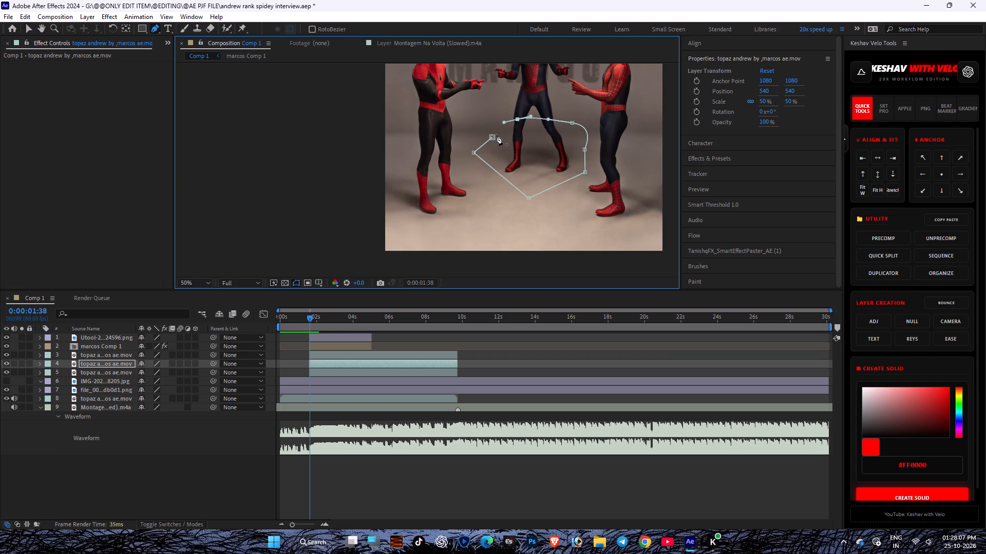
click(491, 138)
Feather the feet mask on the middle frozen topaz copy by about 51 pixels.
key(f)
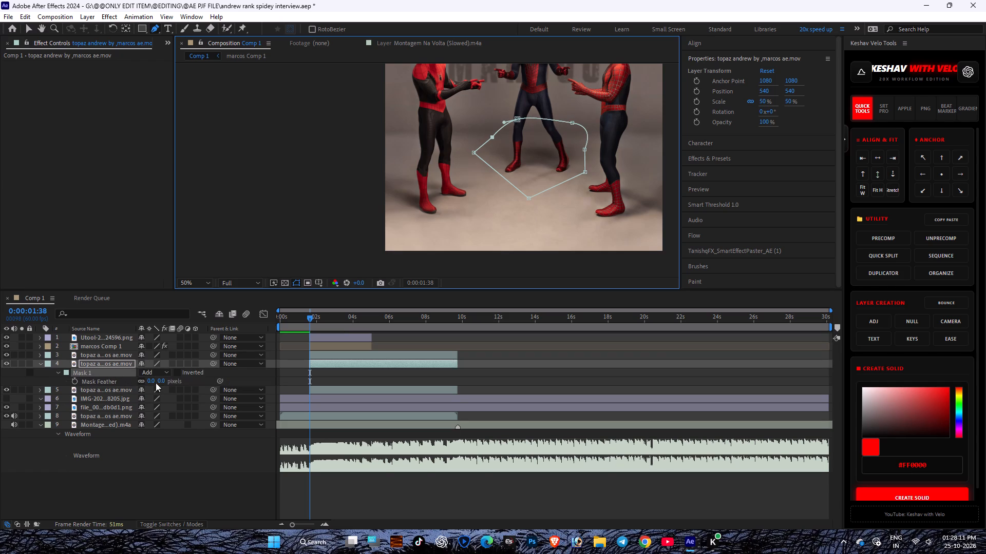
drag(154, 382, 181, 383)
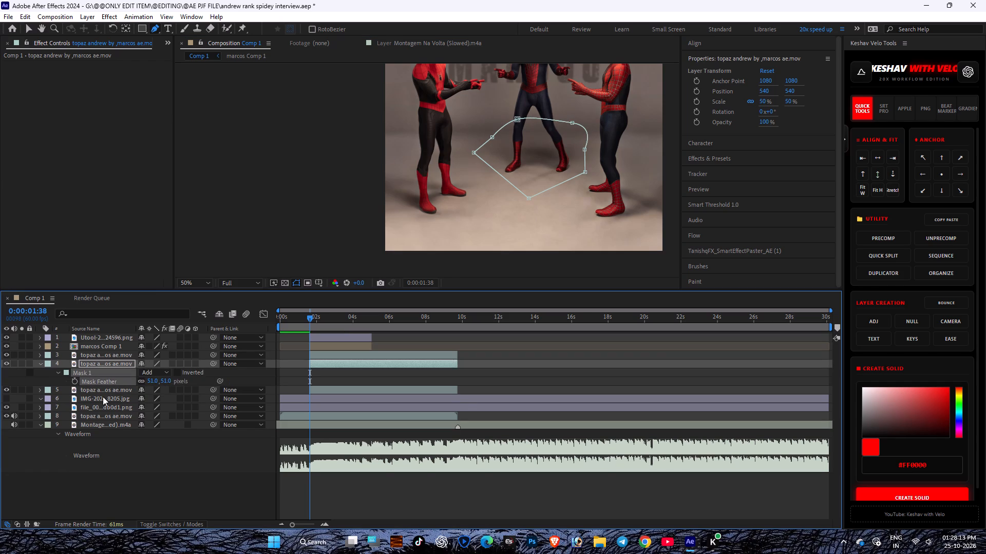
key(f)
Draw a closed Pen mask on the lowest frozen topaz copy around the right-hand figure's feet and floor, extending past the frame edge.
click(88, 369)
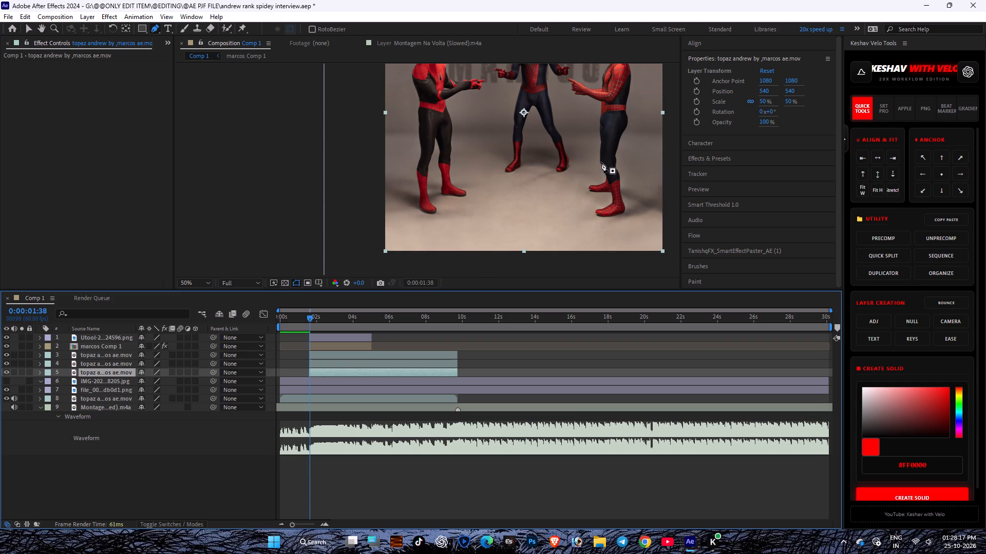
key(space)
key(space)
key(space)
key(space)
key(space)
key(space)
key(space)
key(space)
key(space)
key(space)
key(space)
key(space)
key(space)
drag(611, 171, 501, 139)
click(502, 124)
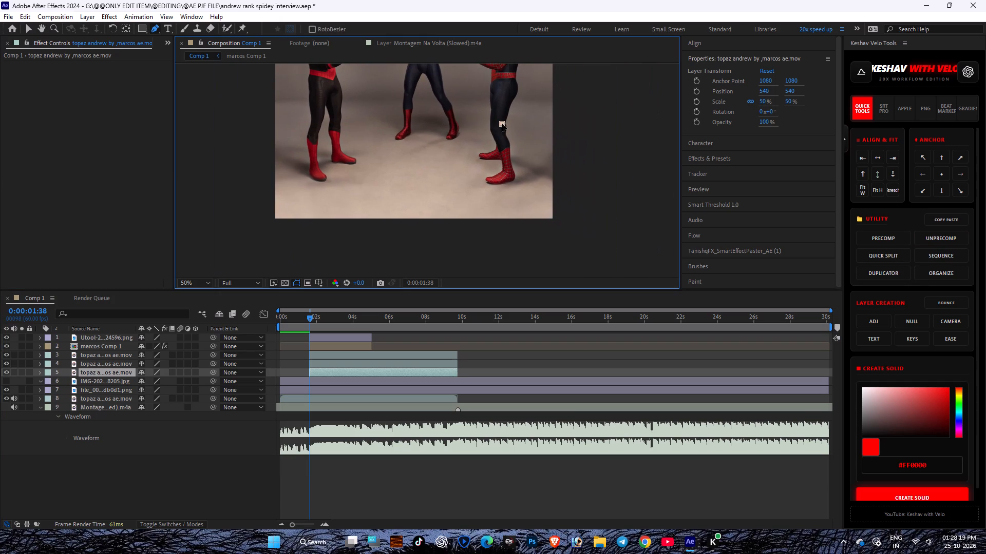
click(464, 152)
drag(448, 173, 450, 175)
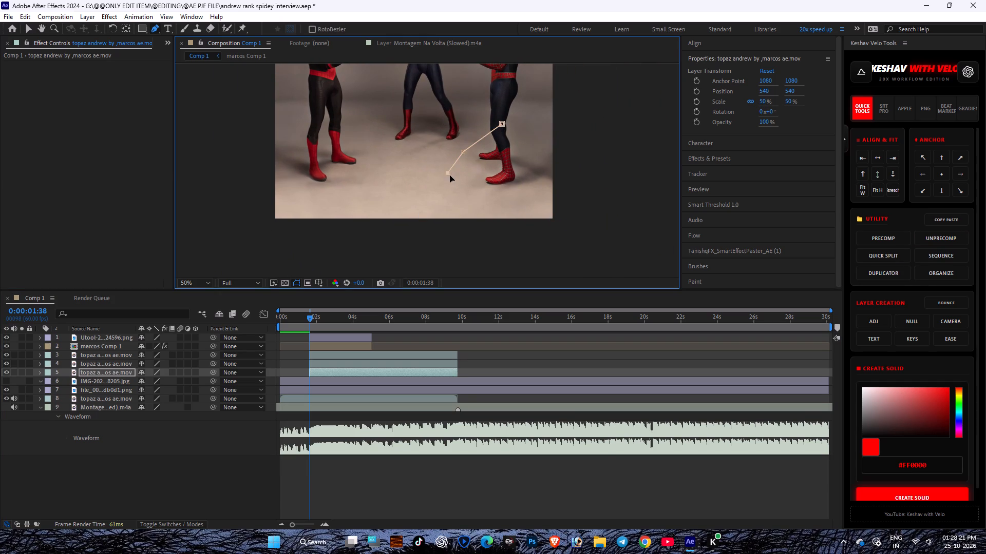
drag(450, 175, 452, 178)
drag(496, 196, 501, 199)
drag(528, 202, 533, 202)
click(573, 196)
click(574, 163)
drag(560, 135, 549, 135)
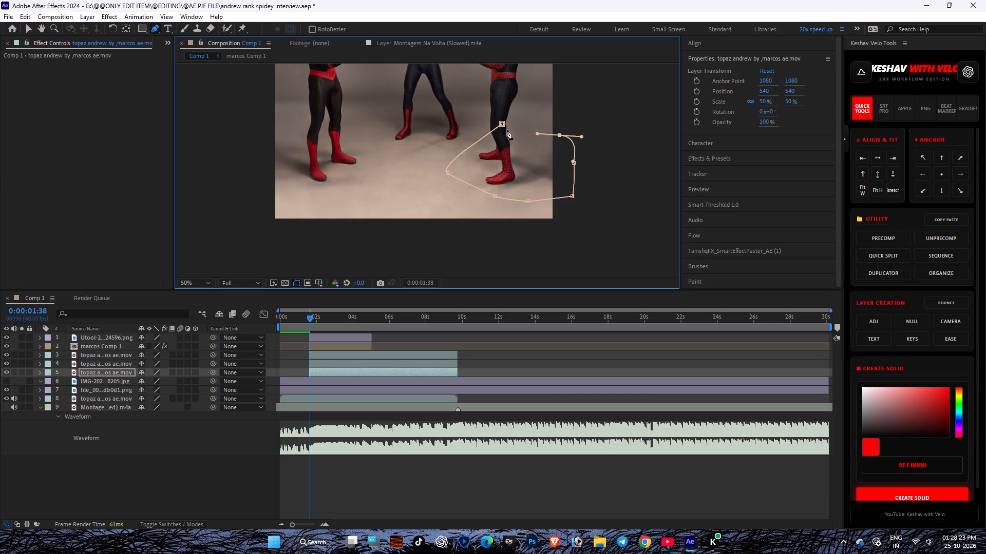
click(503, 123)
Feather the feet mask on the lowest frozen topaz copy by about 29 pixels, keeping the mask non-inverted.
key(f)
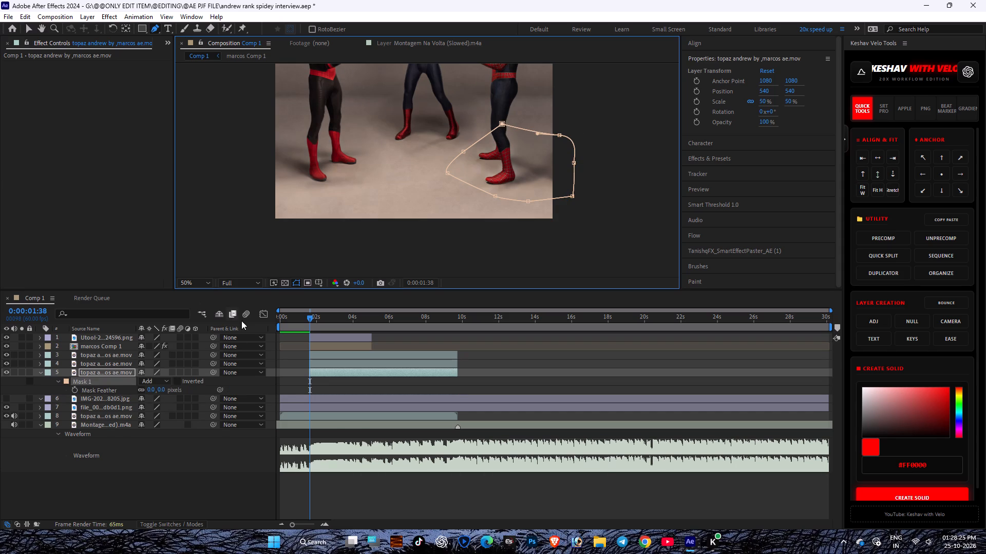
drag(160, 389, 175, 389)
click(180, 381)
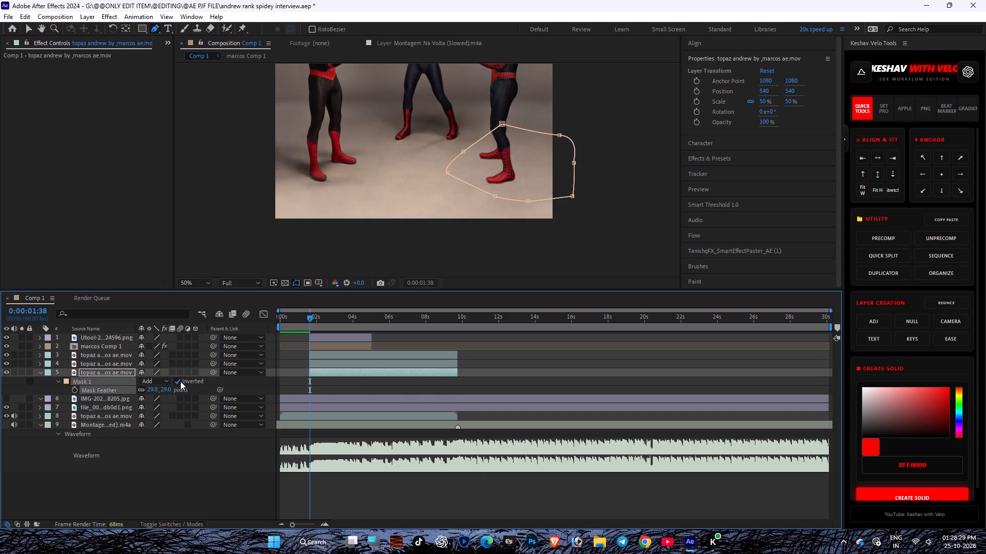
click(180, 381)
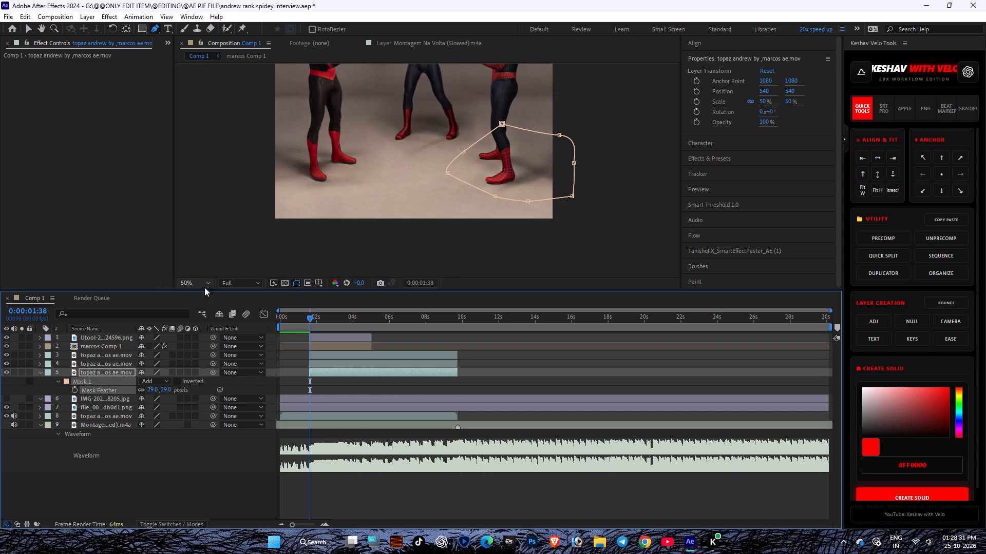
Save the project.
click(202, 288)
click(198, 285)
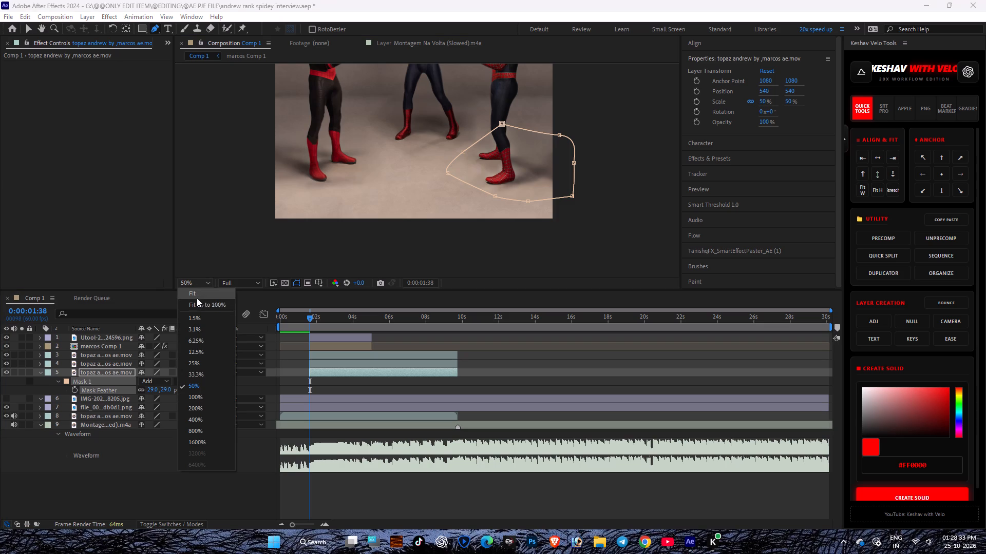
click(197, 298)
key(ctrl+s)
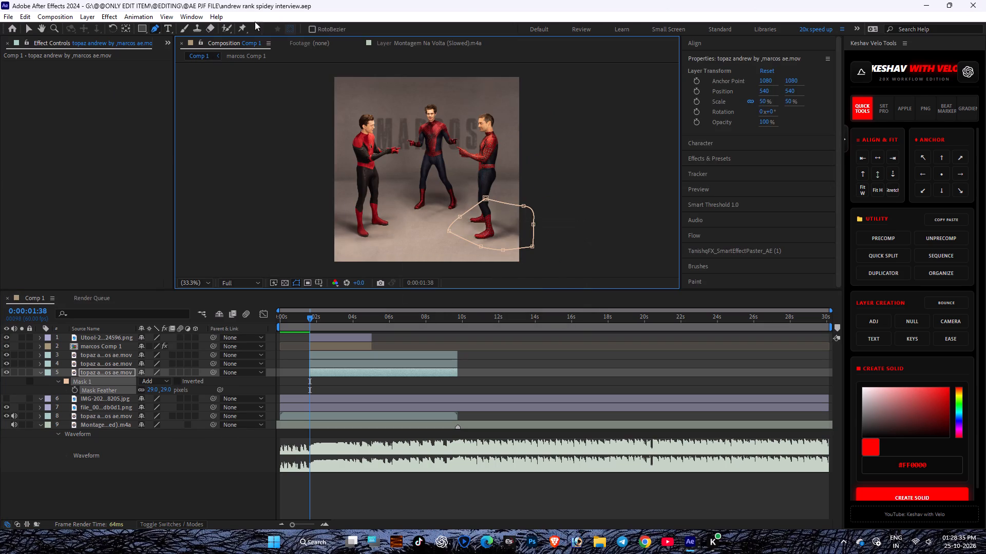
Collapse the lowest frozen topaz copy's mask properties and switch to the Selection tool.
click(195, 477)
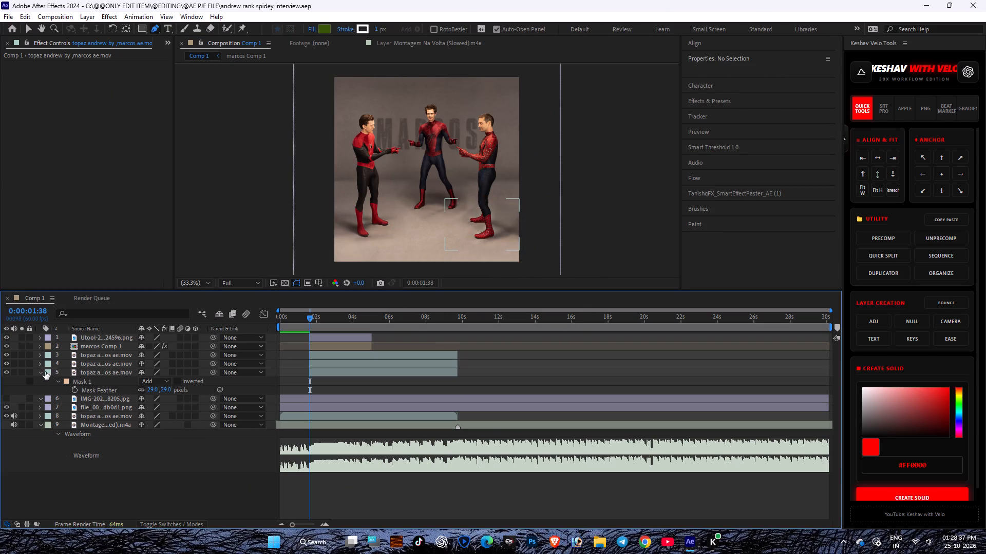
click(43, 372)
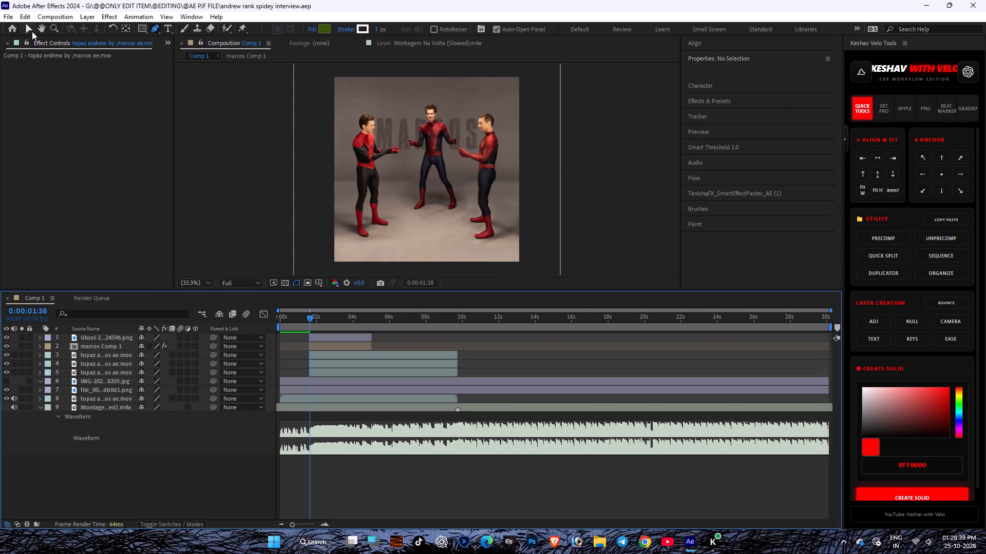
click(32, 31)
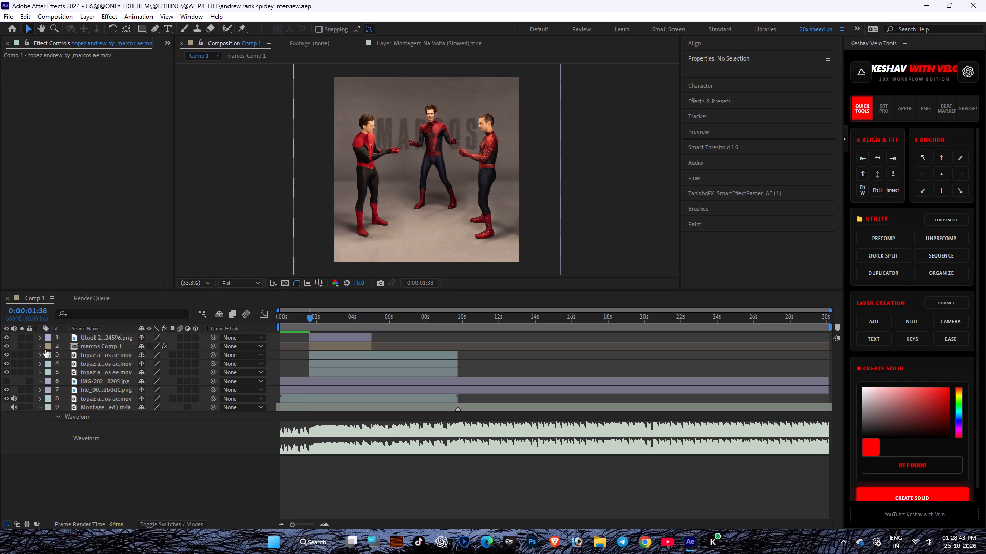
Check the full composite with the original topaz video layer hidden and shown again.
click(9, 400)
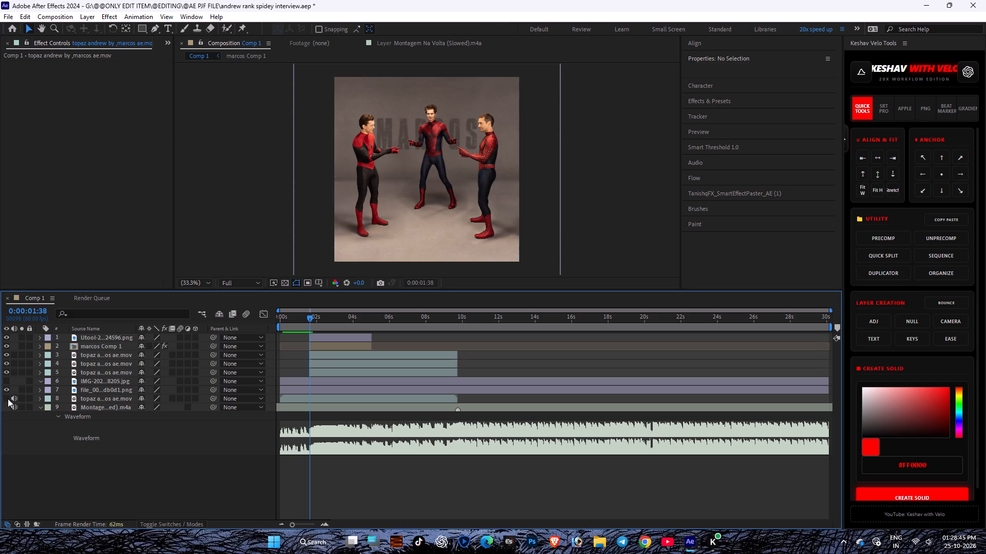
click(0, 394)
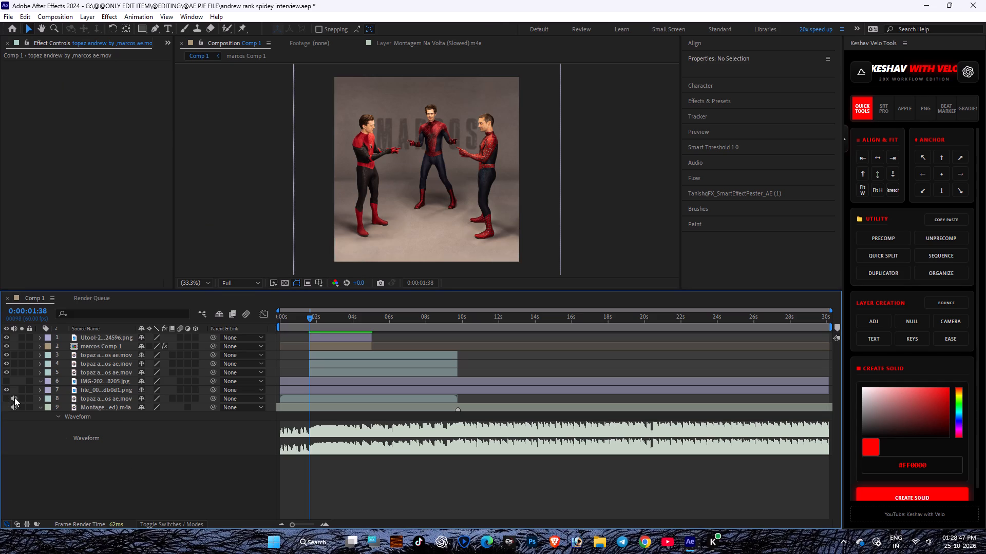
click(6, 397)
View the file_00…db0d1.png background layer on its own and return to the Comp 1 view.
click(108, 382)
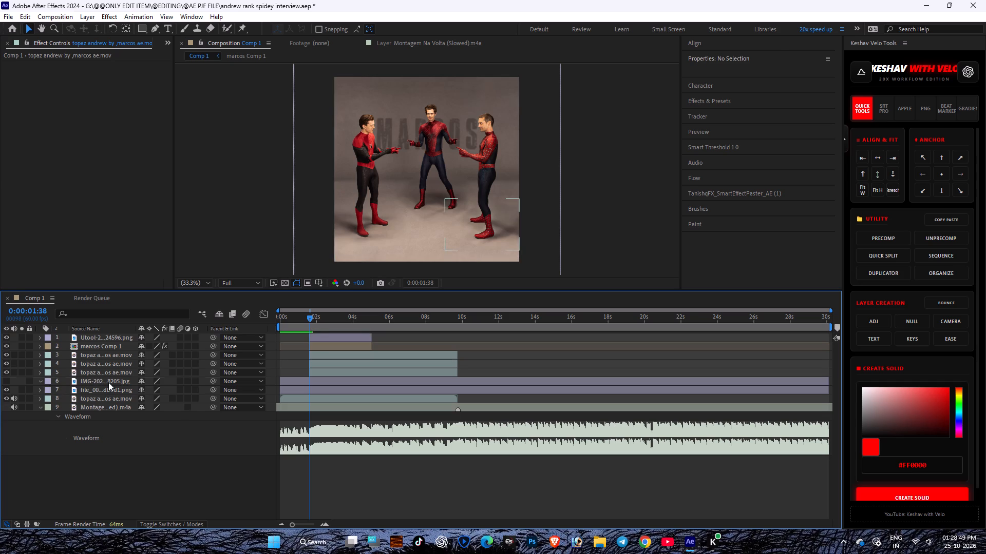
click(116, 387)
drag(116, 387, 69, 379)
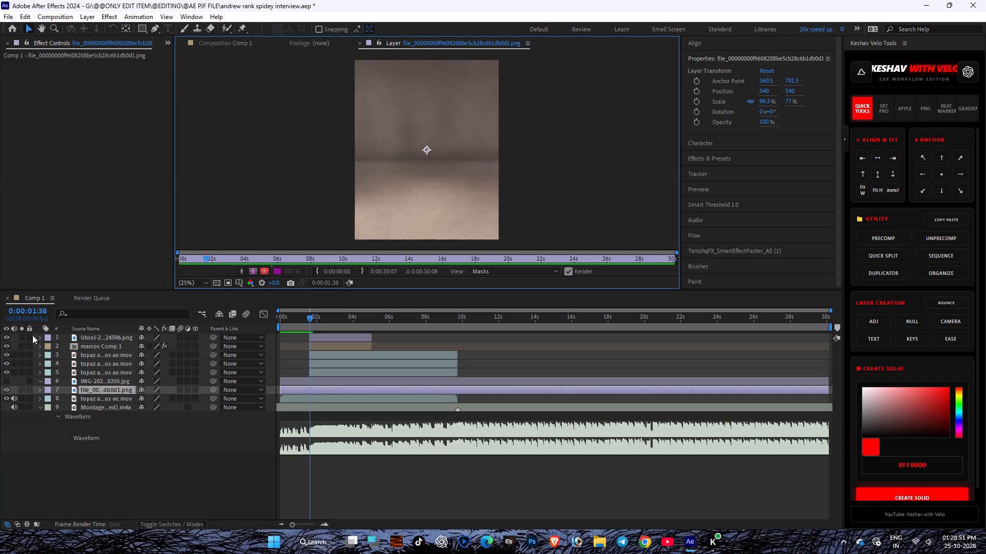
click(219, 41)
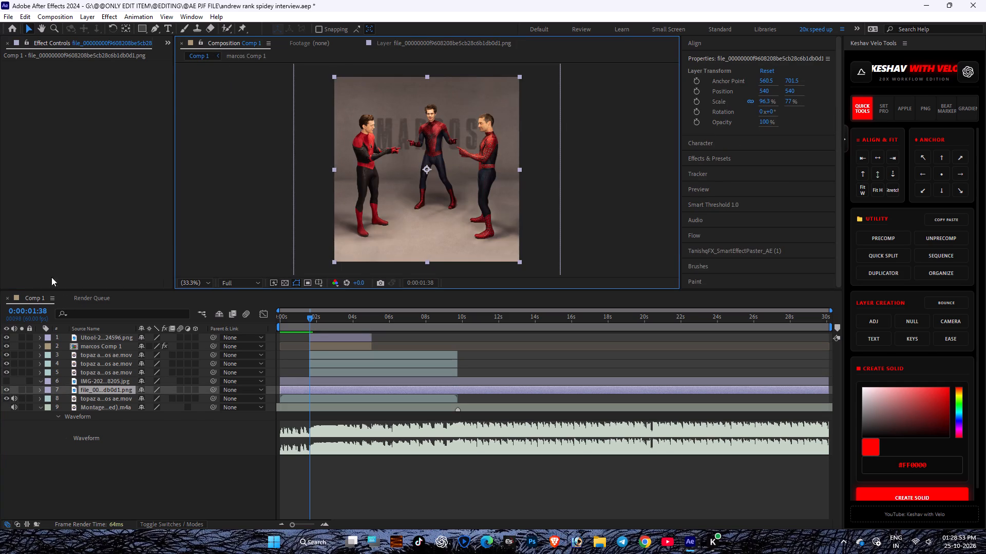
Hide the file_00…db0d1.png background layer in Comp 1.
click(4, 388)
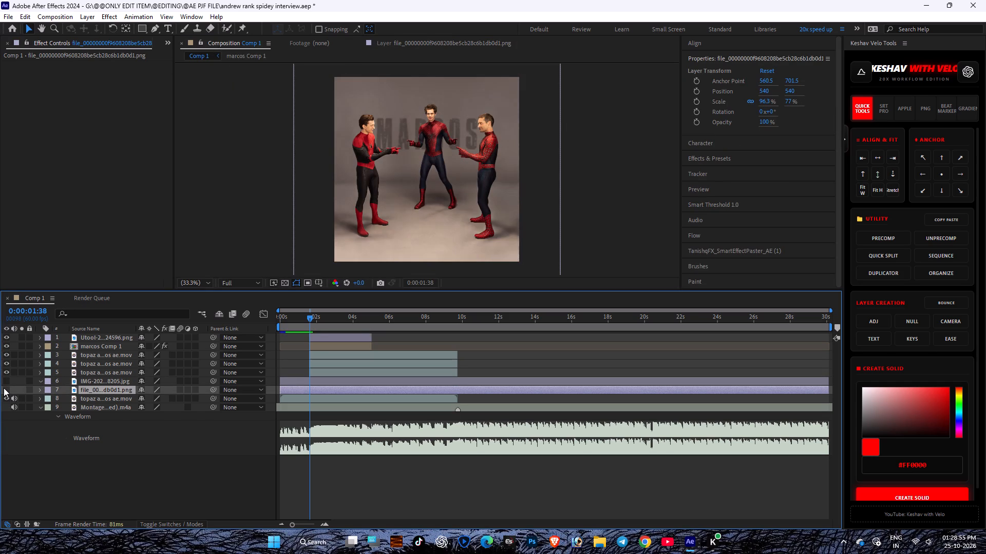
click(4, 388)
click(4, 388)
Select the layers one at a time, from the top frozen topaz copy down to the background image, to examine their mask coverage.
click(344, 352)
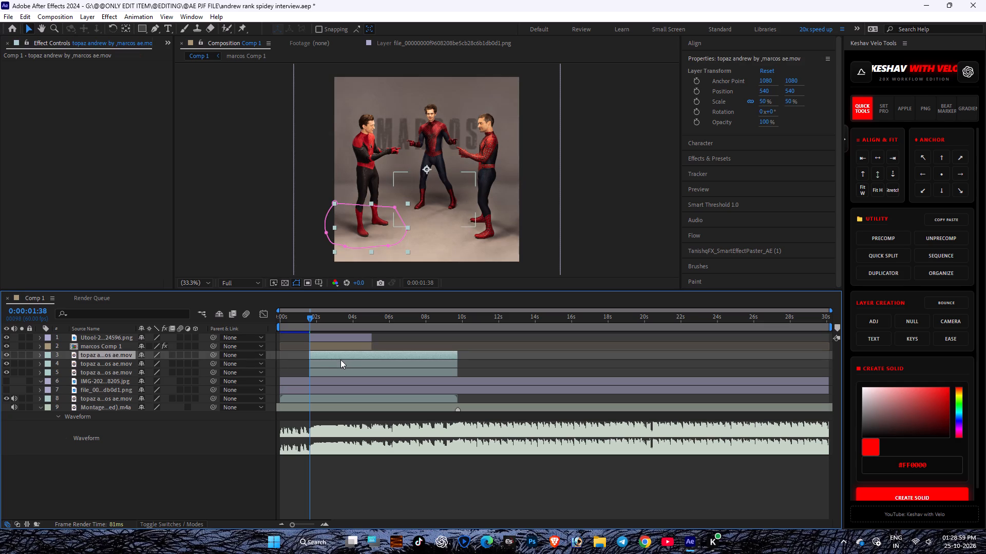
click(344, 361)
click(354, 370)
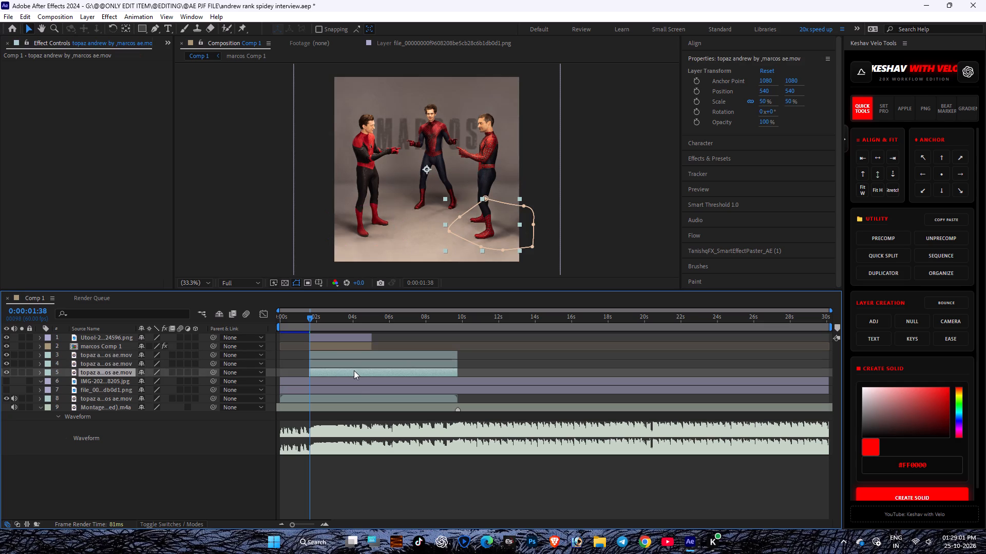
click(367, 379)
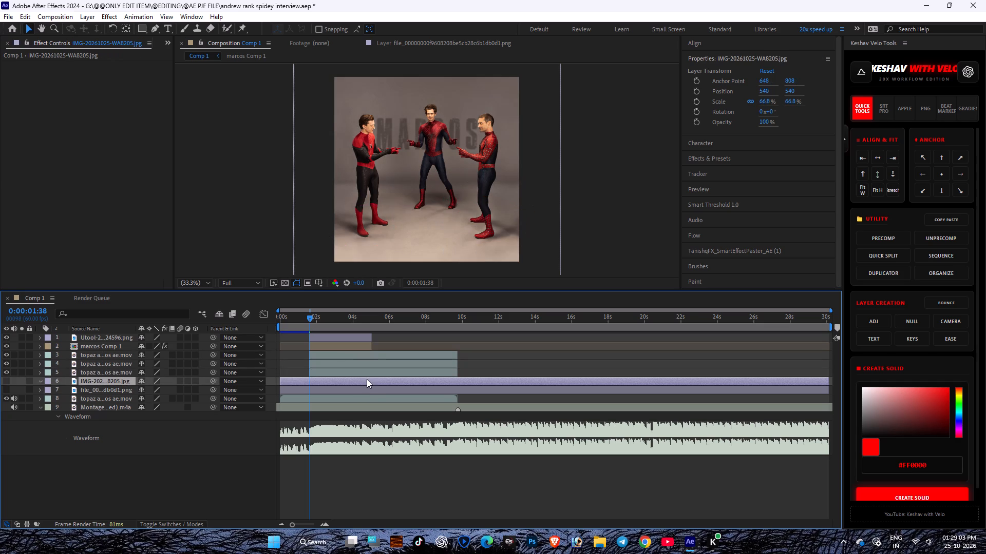
click(374, 389)
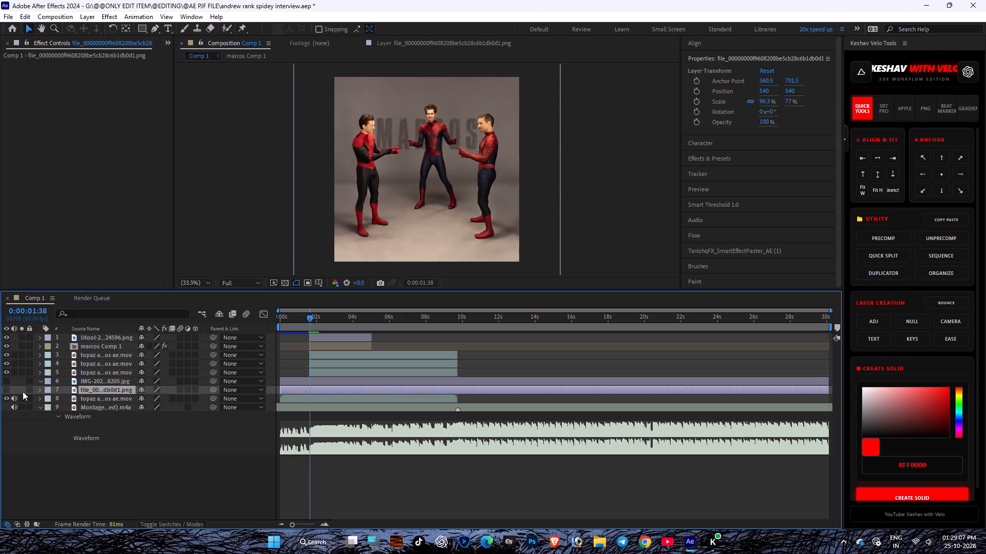
Compare the composite with the file_00…db0d1.png background layer shown and hidden.
click(7, 394)
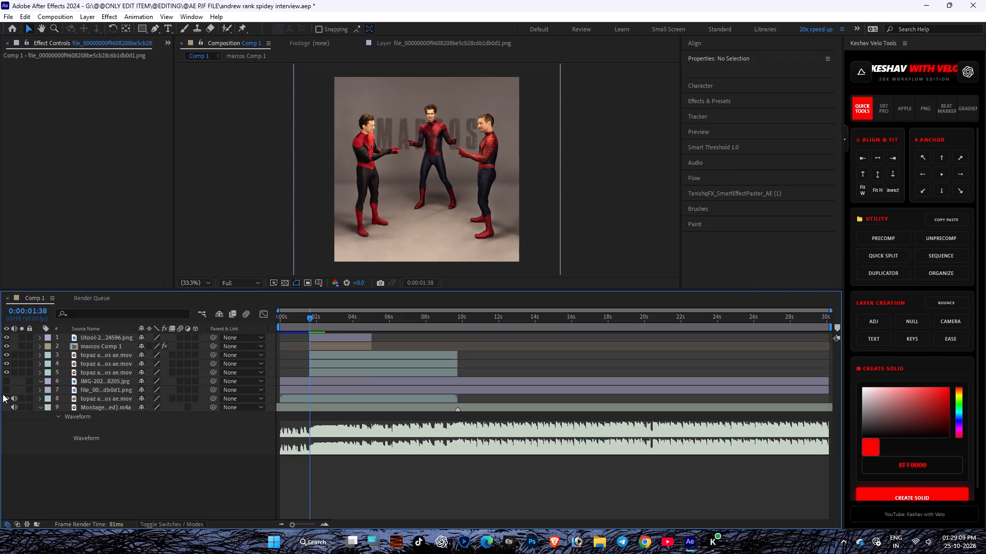
click(7, 391)
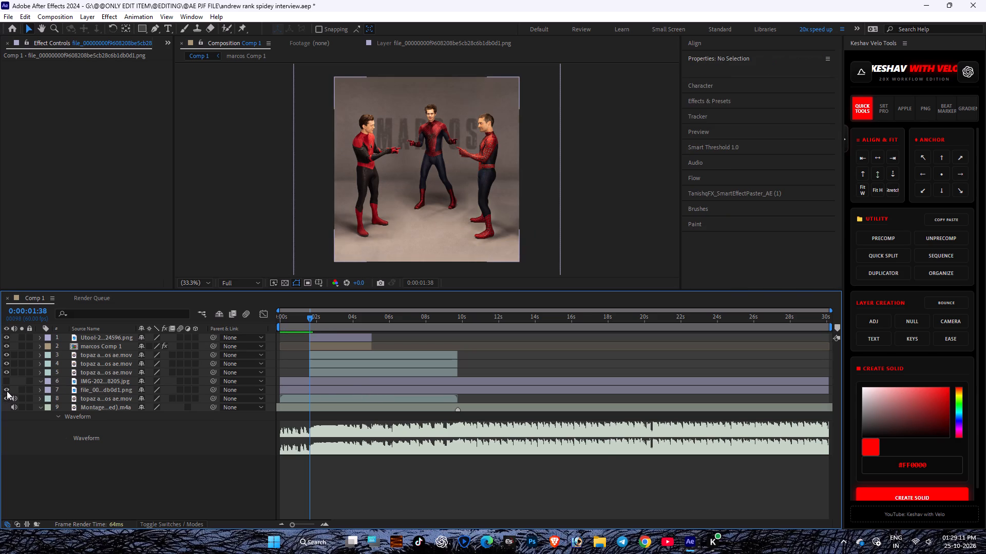
click(7, 391)
click(7, 391)
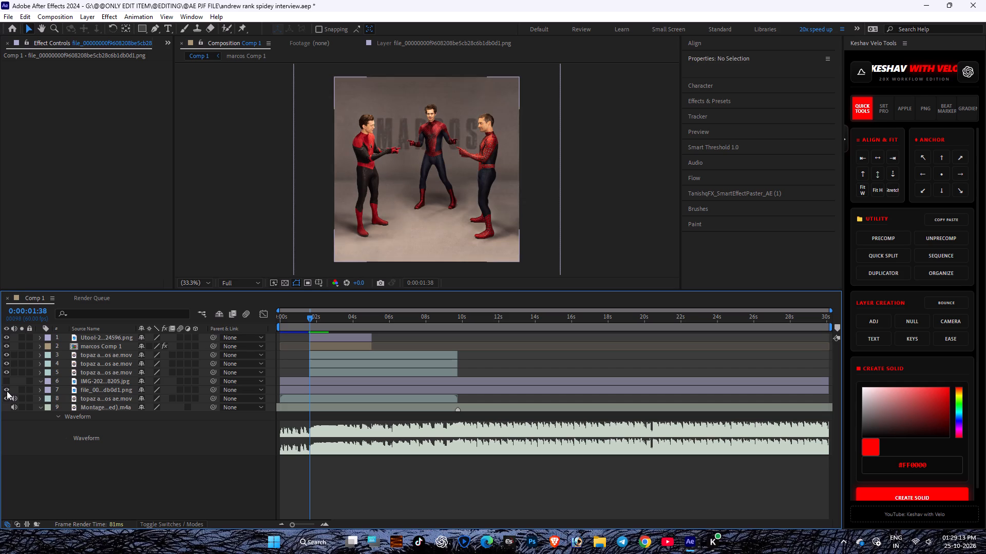
click(7, 391)
click(0, 387)
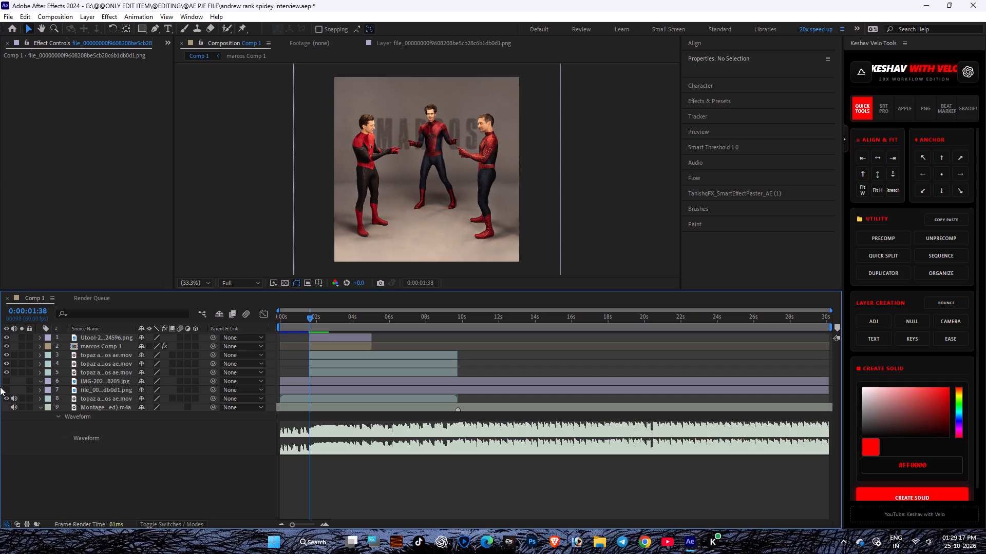
drag(0, 387, 117, 347)
click(111, 393)
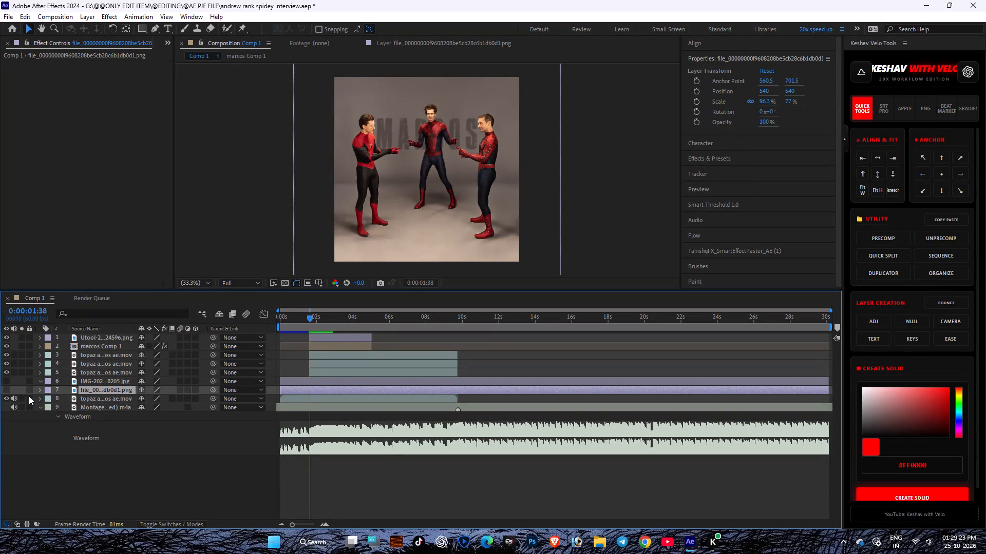
Check the composite with the original topaz video layer hidden, trying the file_00…db0d1.png and IMG-202…8205.jpg backgrounds on and off.
click(5, 395)
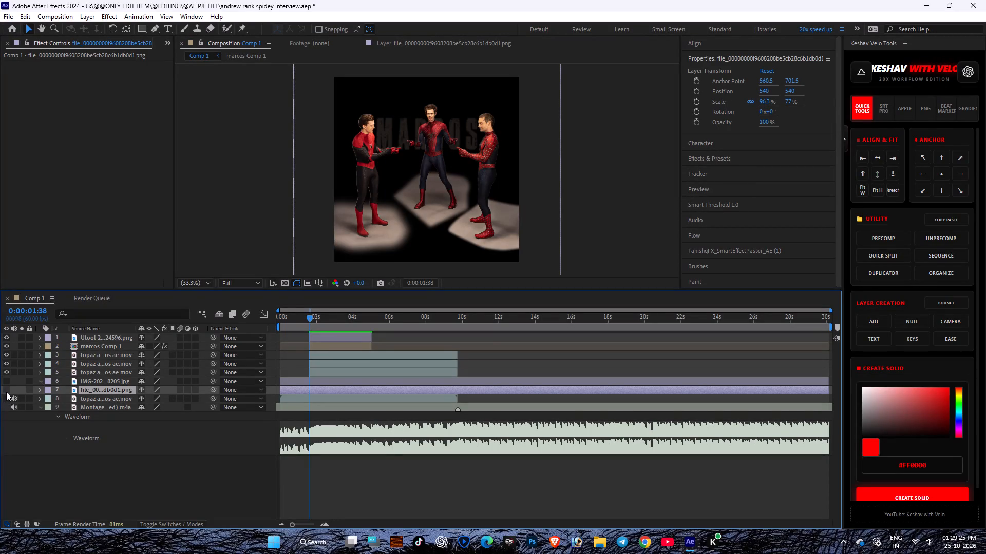
click(6, 392)
click(6, 392)
click(6, 392)
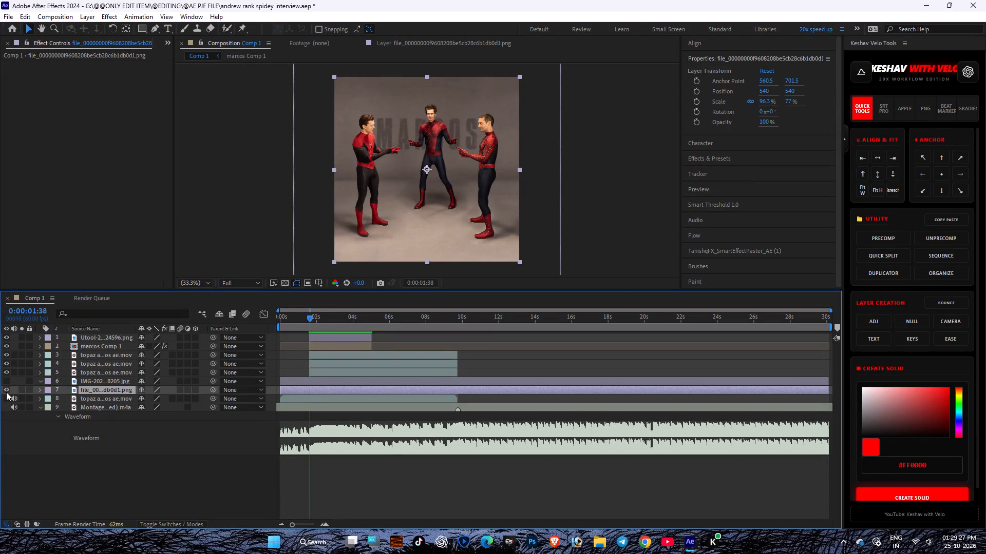
click(6, 383)
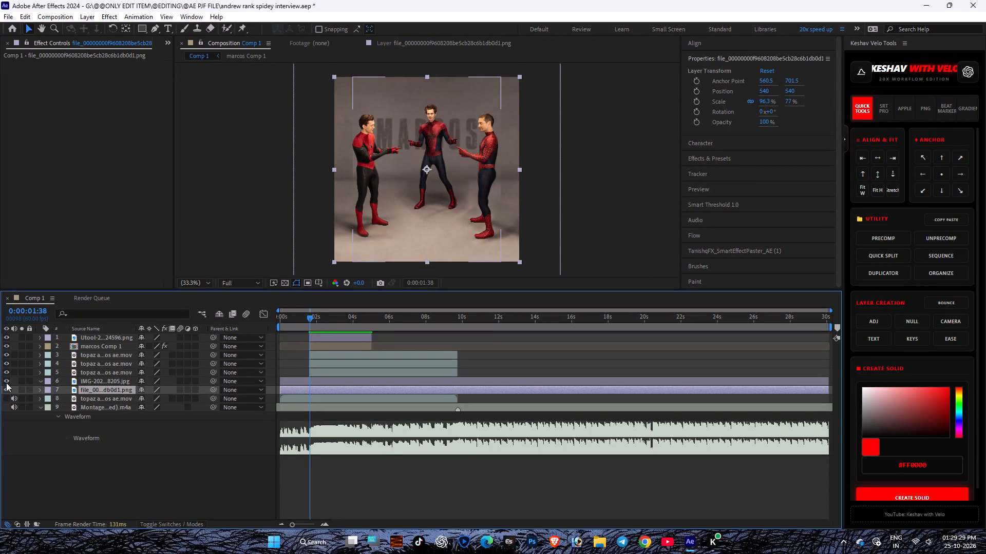
click(6, 383)
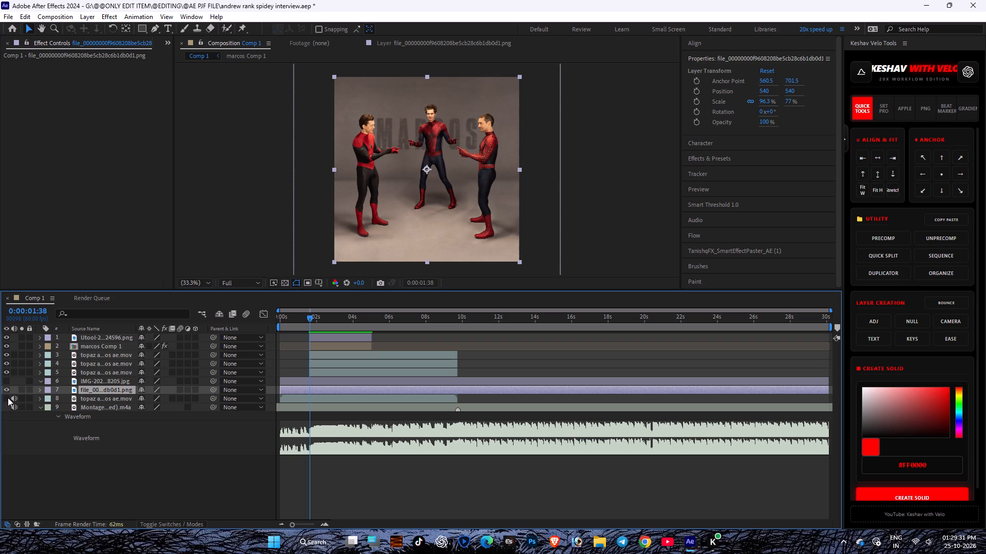
click(8, 398)
click(8, 398)
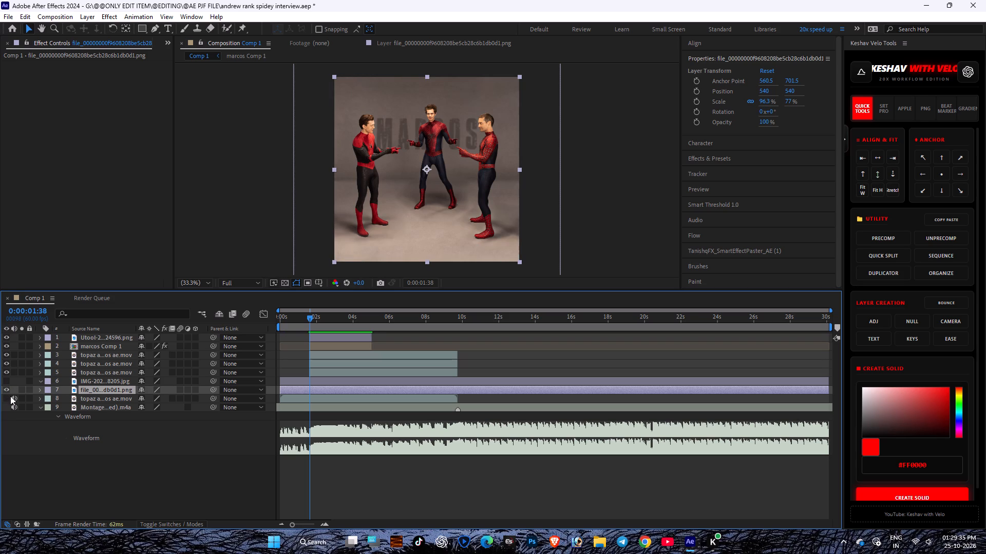
Show the original topaz video layer again, compare the file_00…db0d1.png background on and off, and leave that background visible.
click(10, 396)
click(6, 396)
click(9, 390)
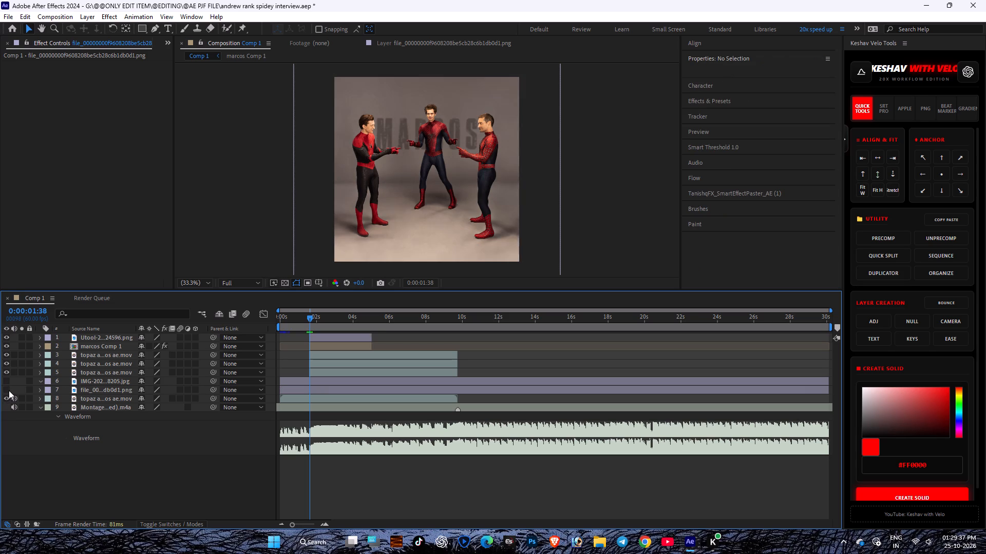
click(9, 390)
click(9, 390)
click(9, 390)
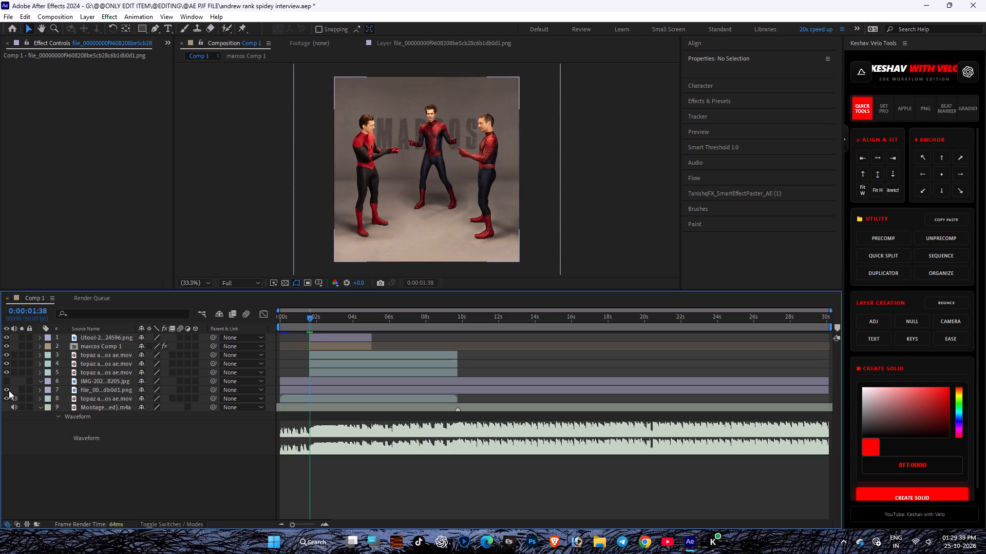
click(9, 390)
click(9, 390)
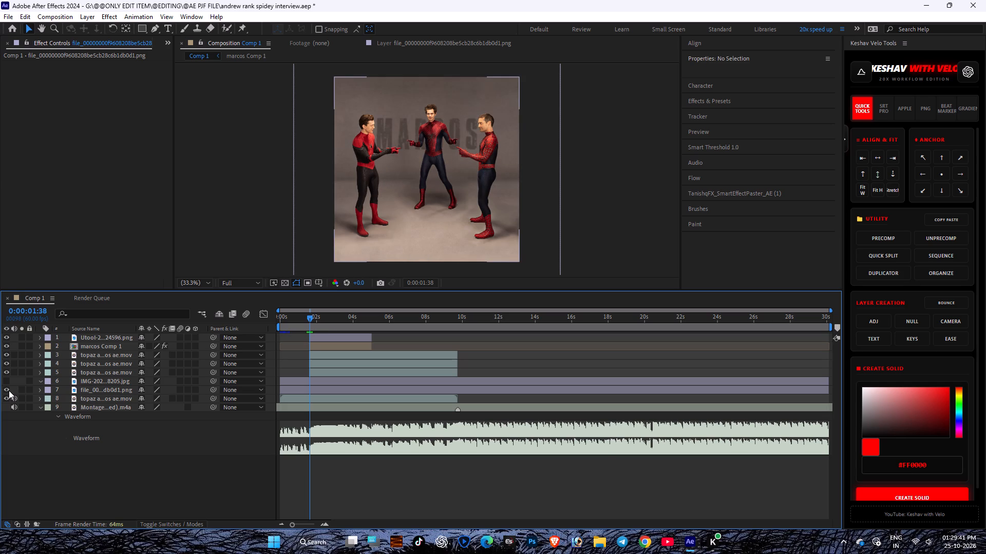
click(9, 390)
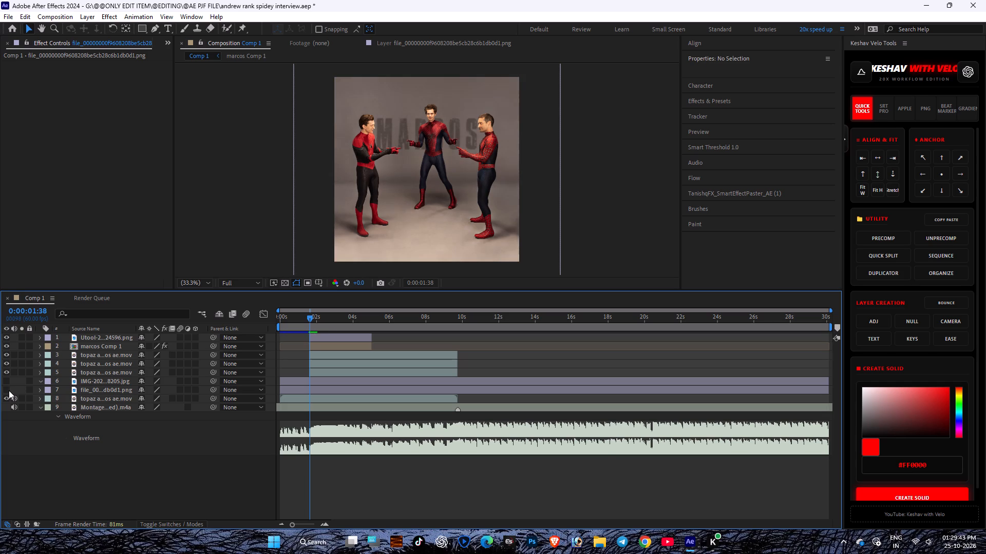
click(9, 390)
Reveal the mask feather of the three frozen topaz copies and set it to 150 pixels on the uppermost copy.
click(120, 363)
double_click(120, 368)
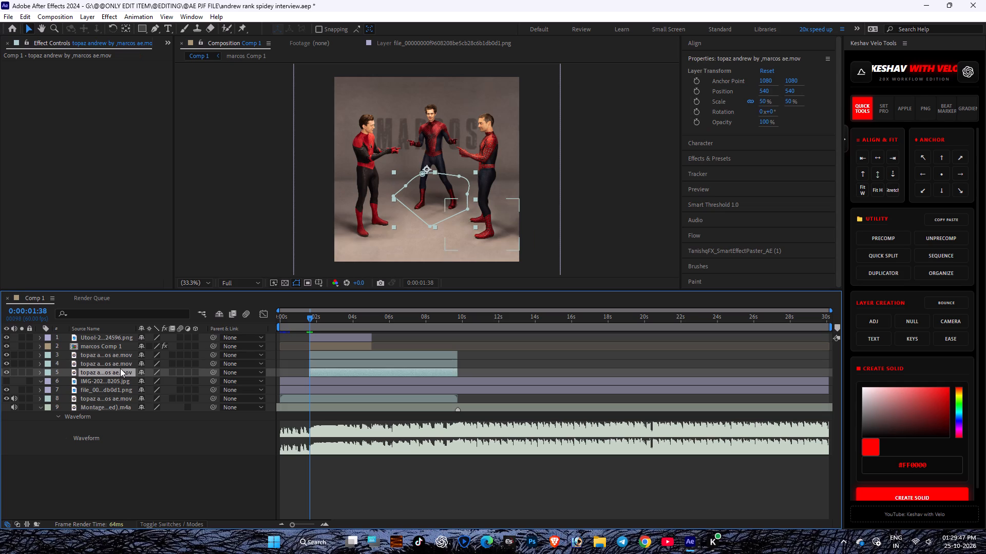
shift+click(110, 357)
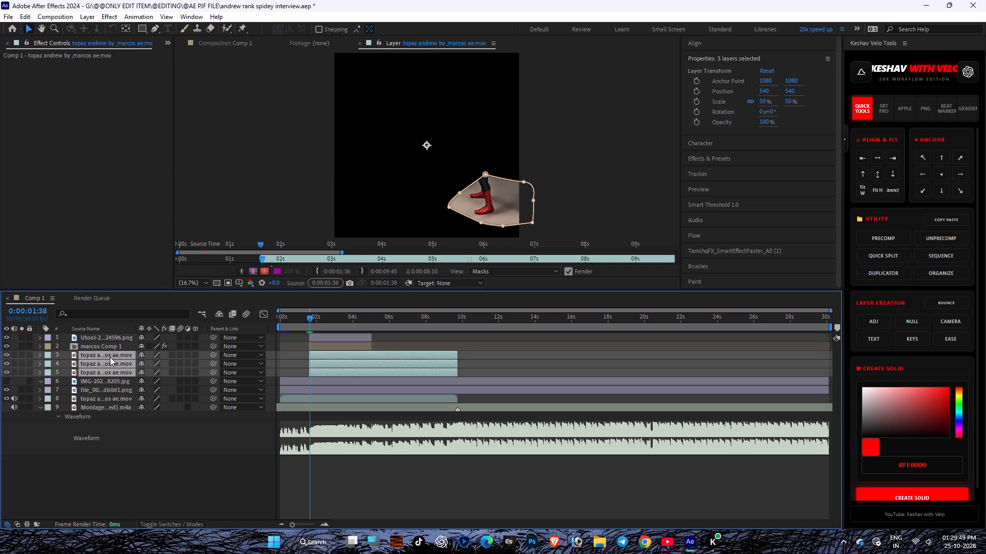
key(f)
drag(110, 357, 228, 427)
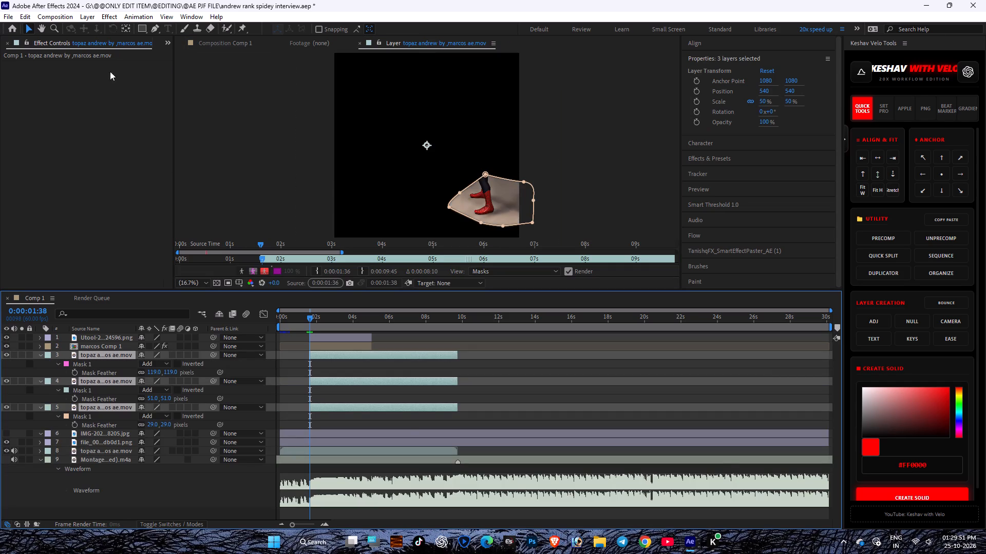
click(158, 370)
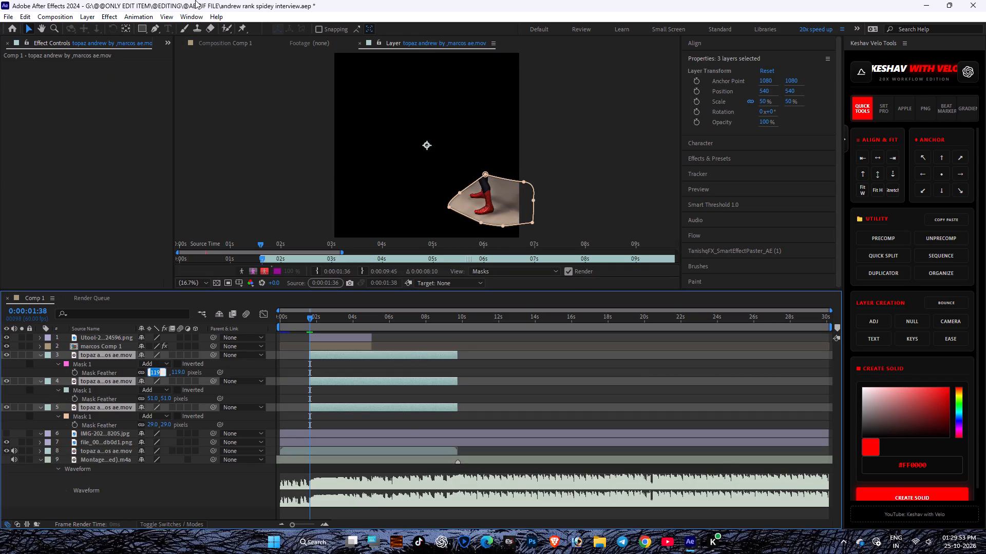
text(150)
key(Return)
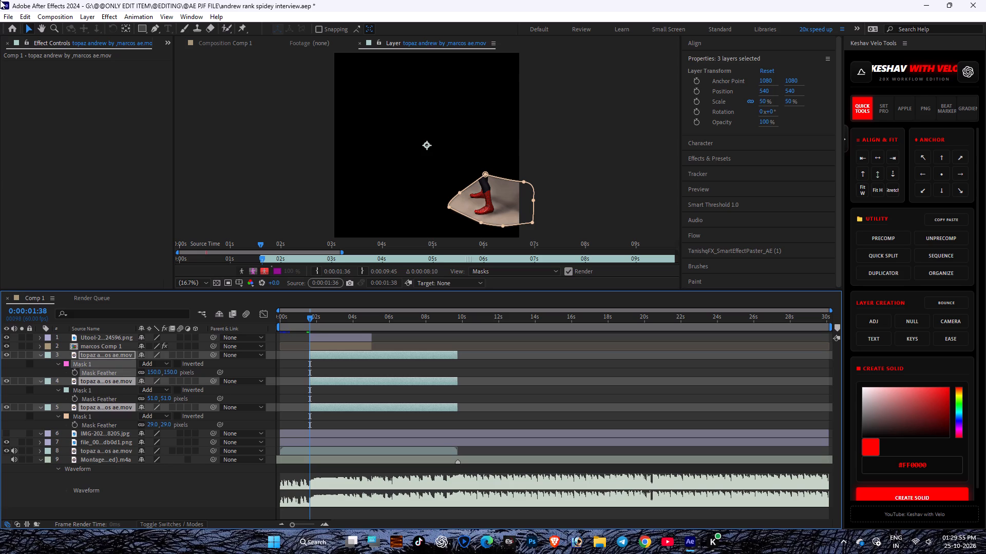
Set the mask feather of the other two frozen topaz copies, layers 4 and 5, to 150 pixels and collapse their properties.
click(155, 400)
key(1)
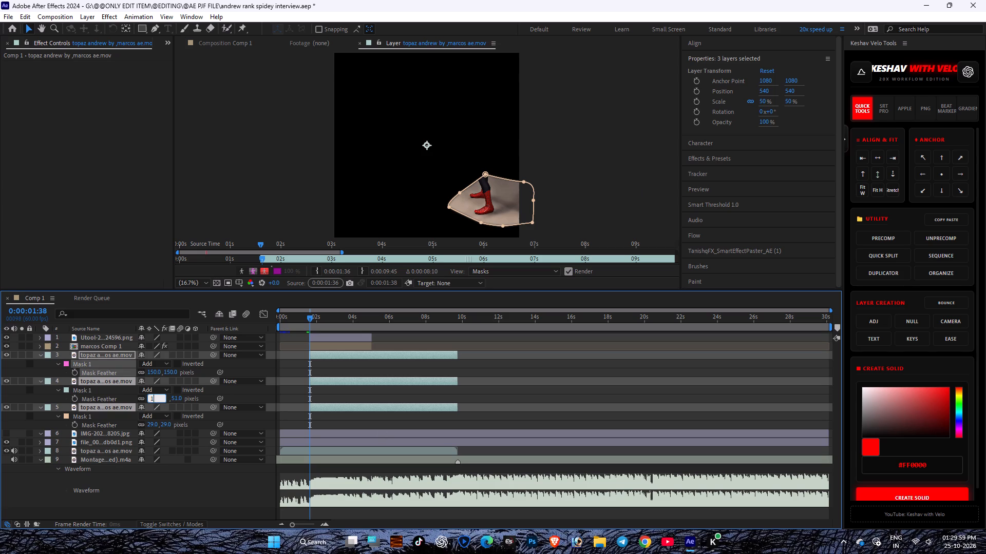
key(5)
key(0)
key(Return)
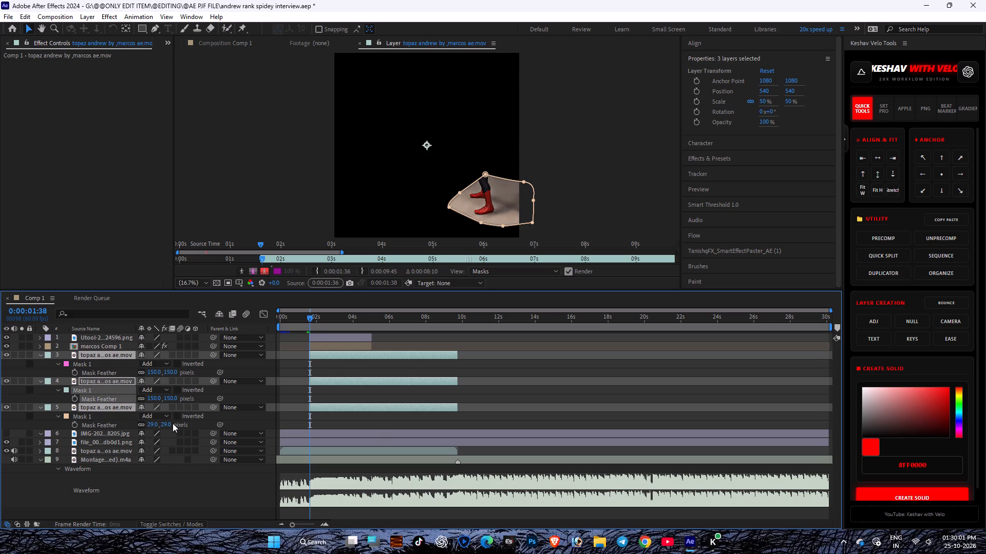
click(170, 423)
key(1)
text(50)
key(Return)
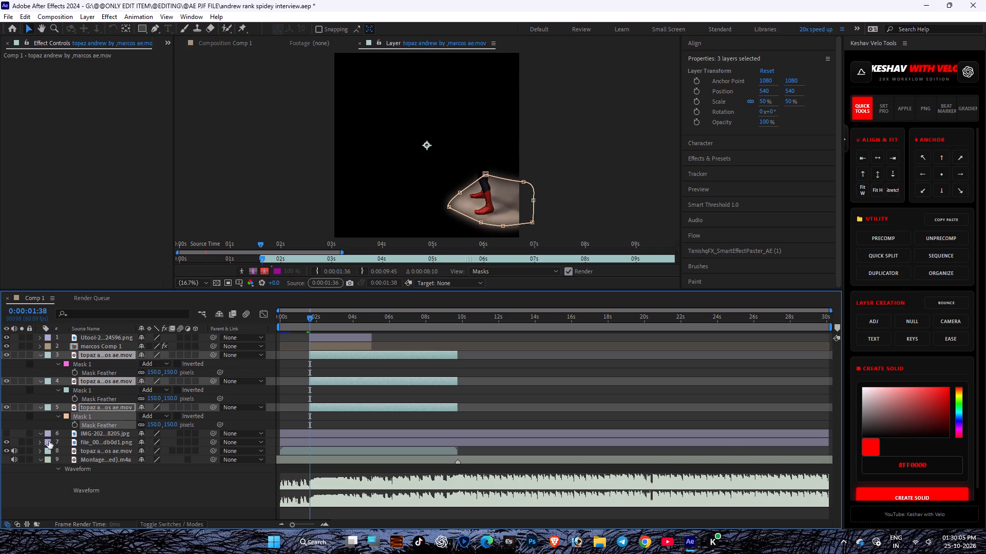
key(u)
click(153, 482)
key(u)
key(u)
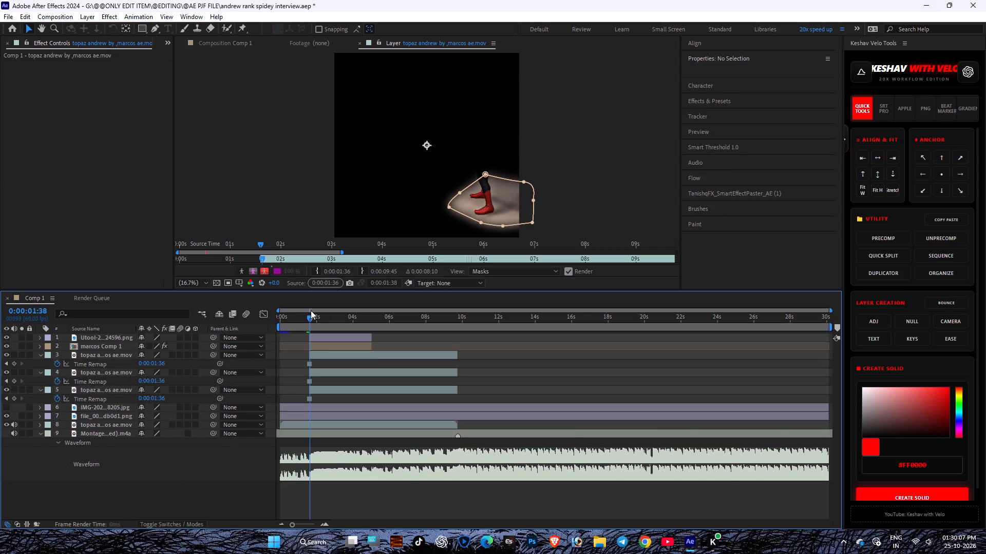
key(u)
key(u)
Return to the Comp 1 view and scrub through the first five seconds to examine how the softened foot shadows blend.
click(292, 315)
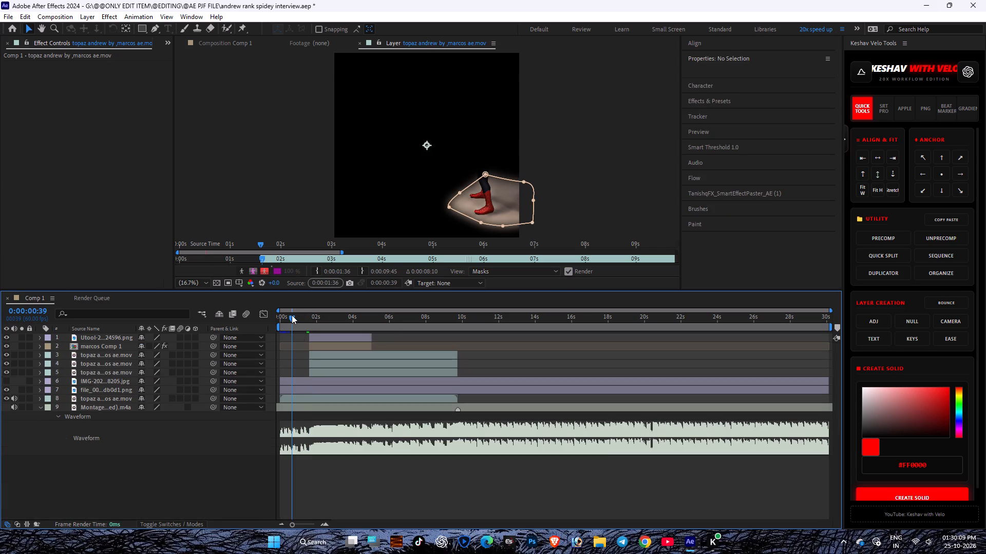
click(226, 48)
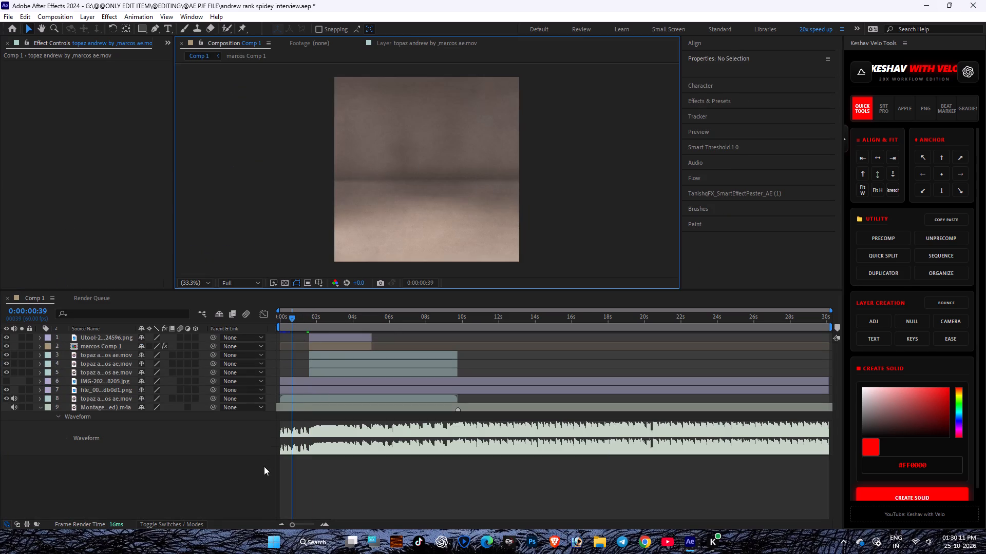
click(256, 474)
drag(305, 318, 313, 318)
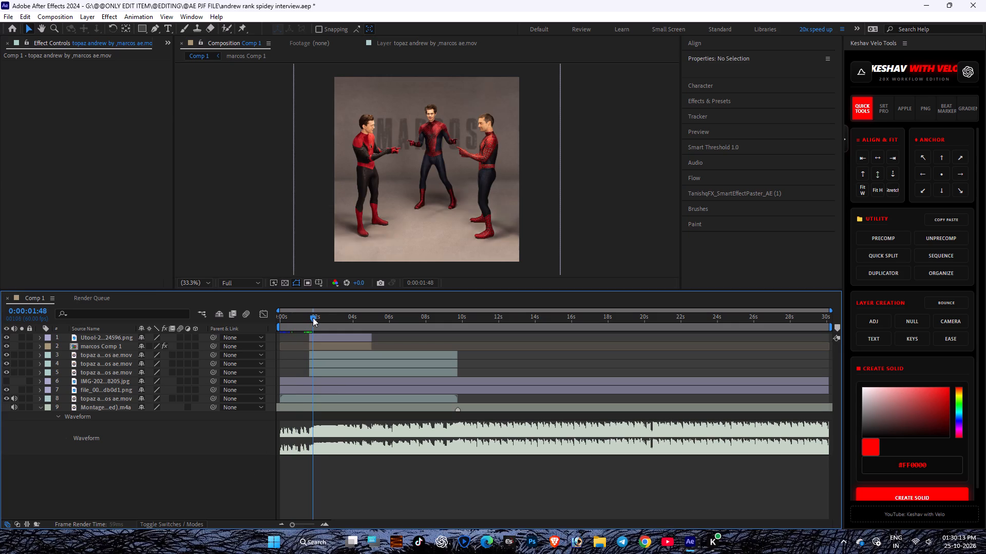
drag(313, 318, 327, 325)
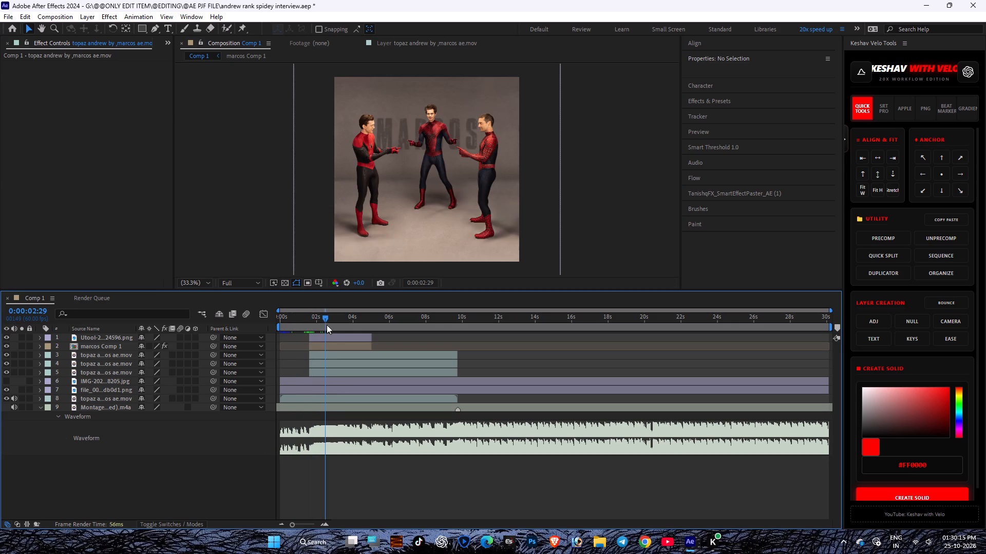
drag(327, 325, 343, 337)
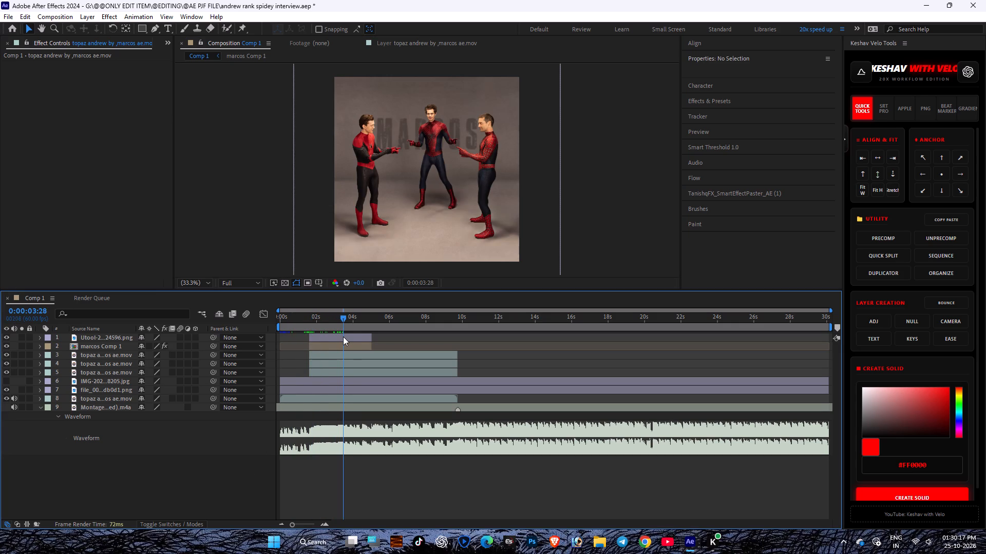
drag(343, 337, 356, 359)
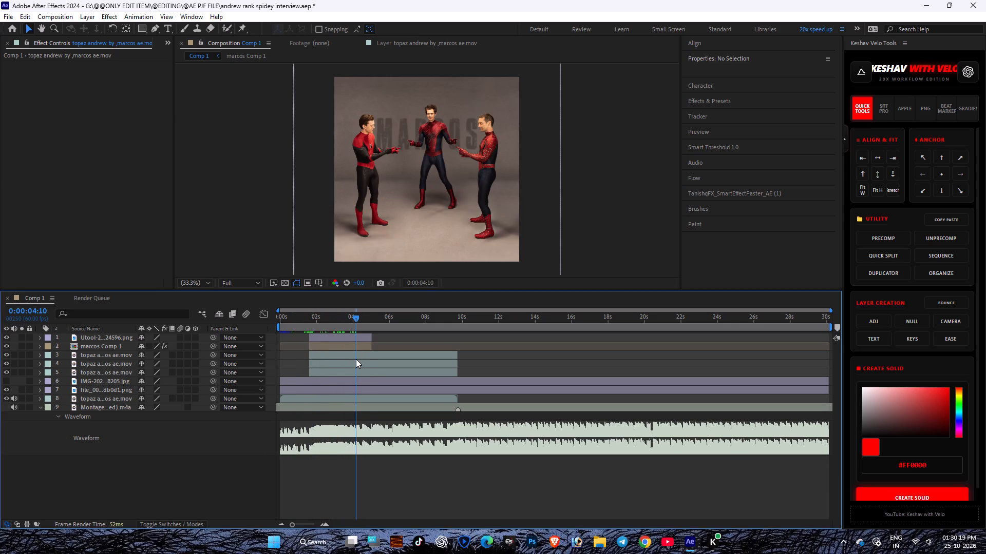
drag(356, 359, 366, 367)
click(365, 367)
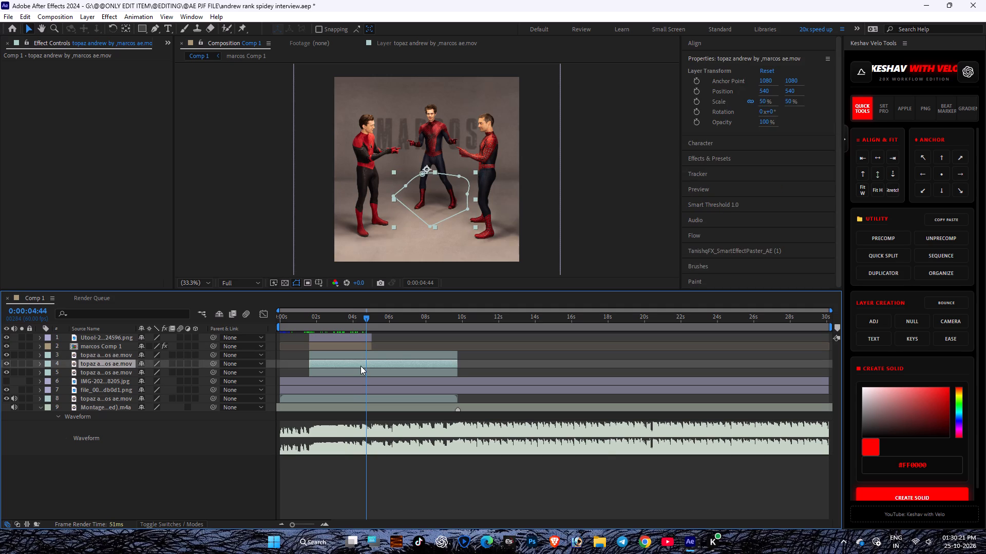
Save the project.
key(ctrl+s)
Set the Comp 1 preview resolution to Quarter and return the playhead to the start of the timeline.
click(230, 478)
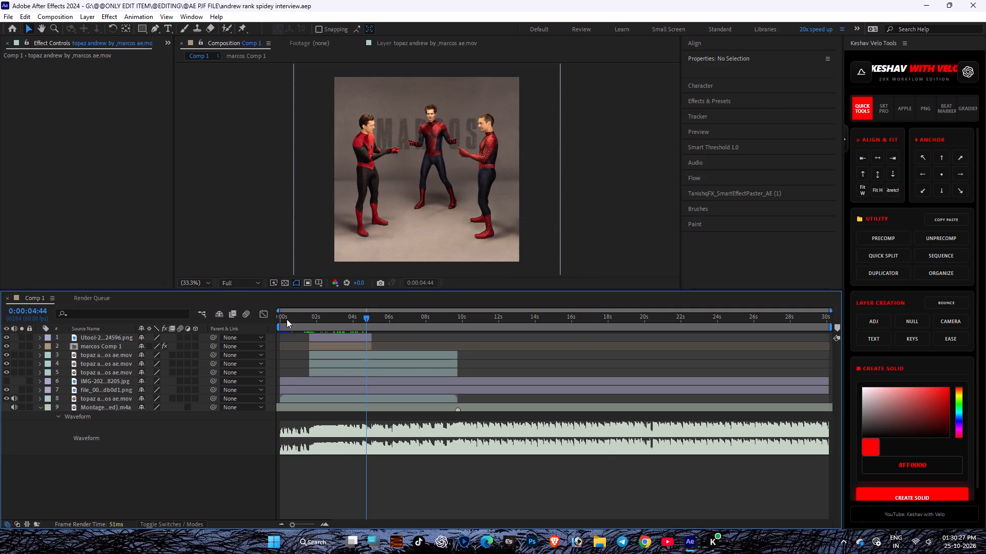
click(242, 282)
click(252, 344)
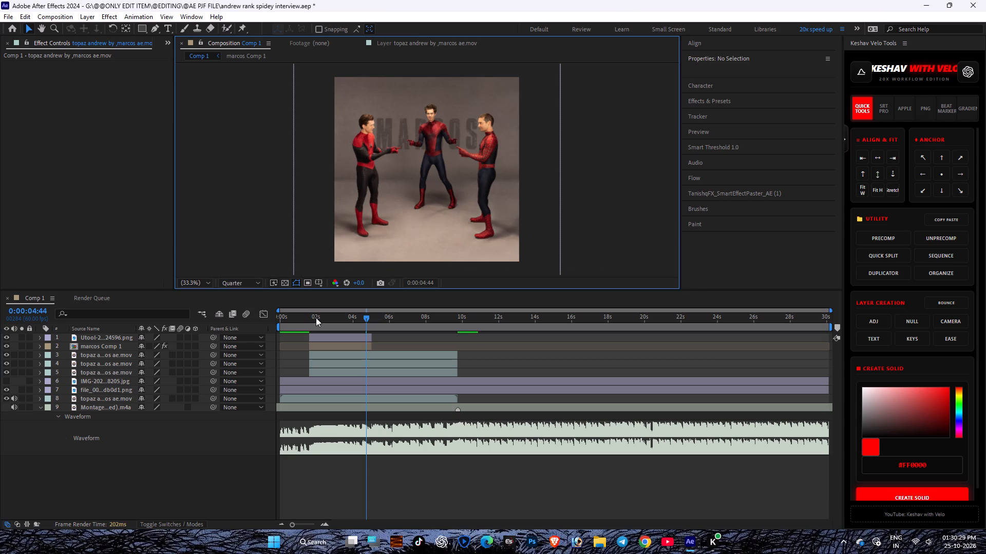
drag(316, 318, 0, 350)
Save the project again.
key(ctrl+s)
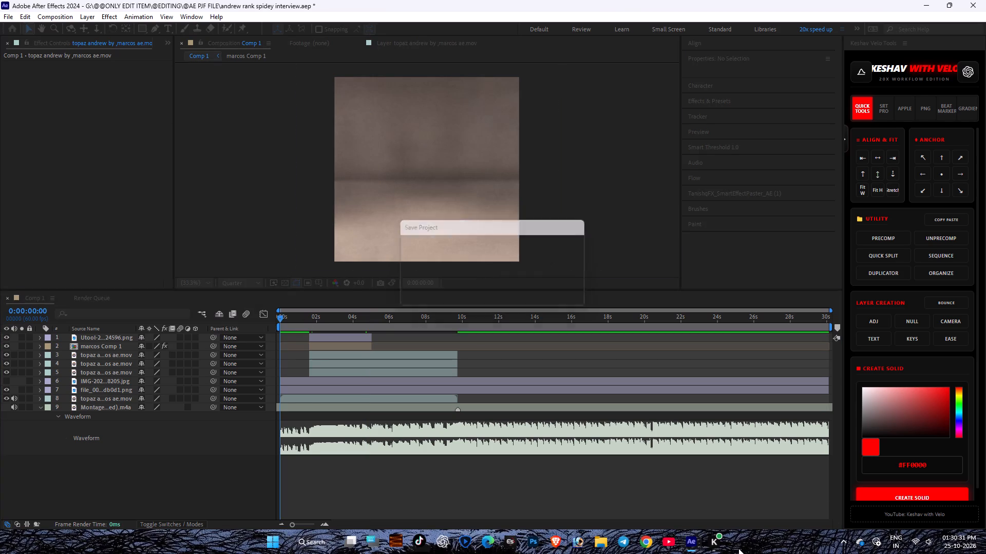
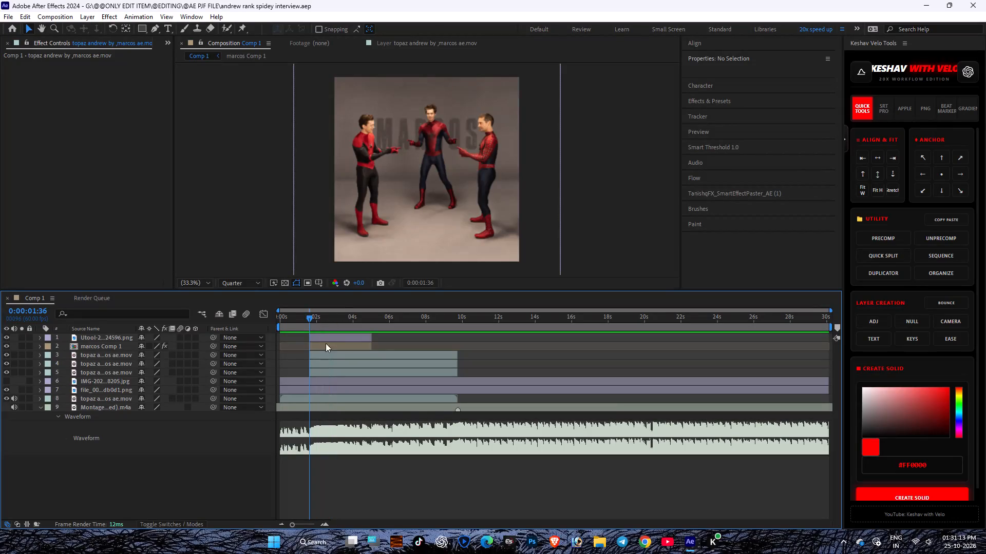
Split the IMG-202...8205.jpg and file_00...db0d1.png background layers at 0:00:01:36 and delete their segments before that time.
click(301, 389)
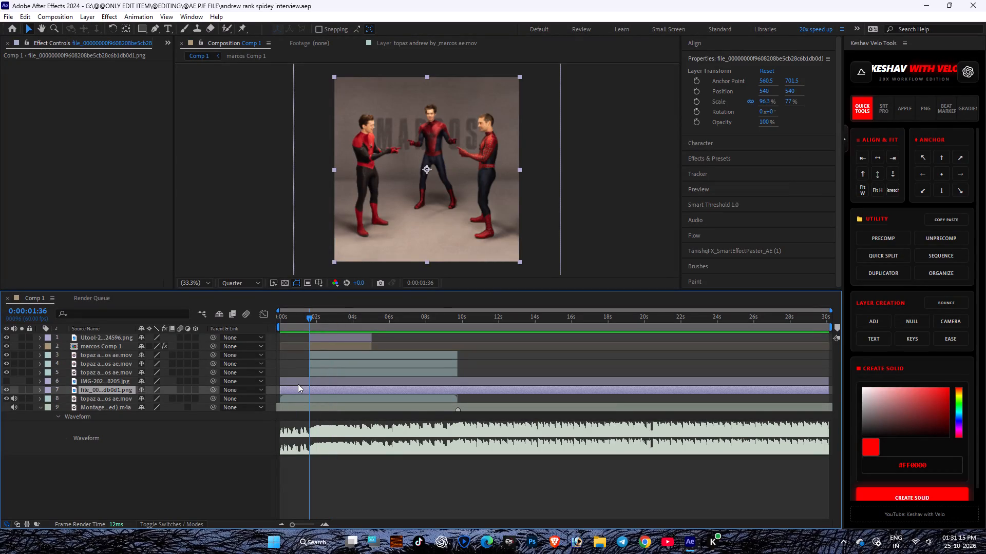
ctrl+click(298, 384)
key(ctrl+shift+d)
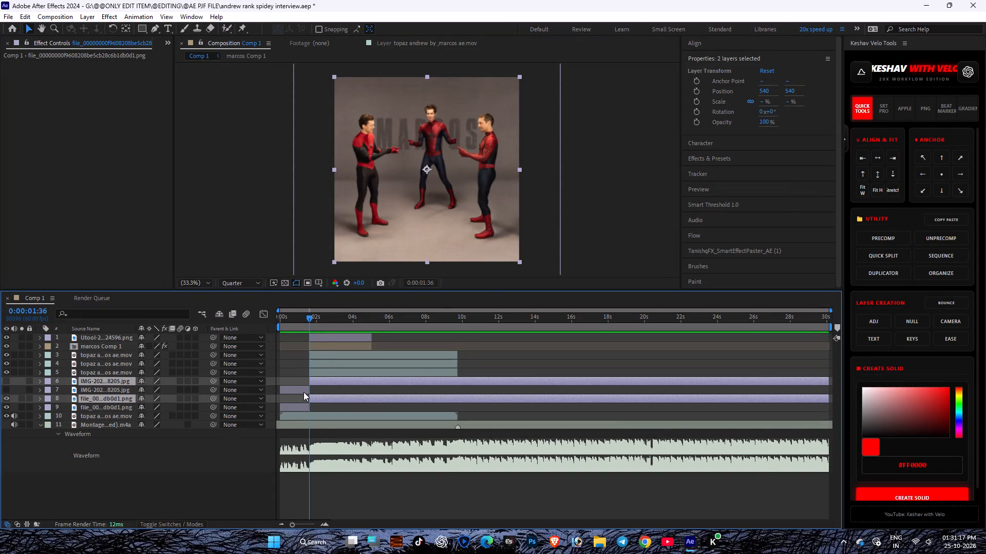
click(307, 407)
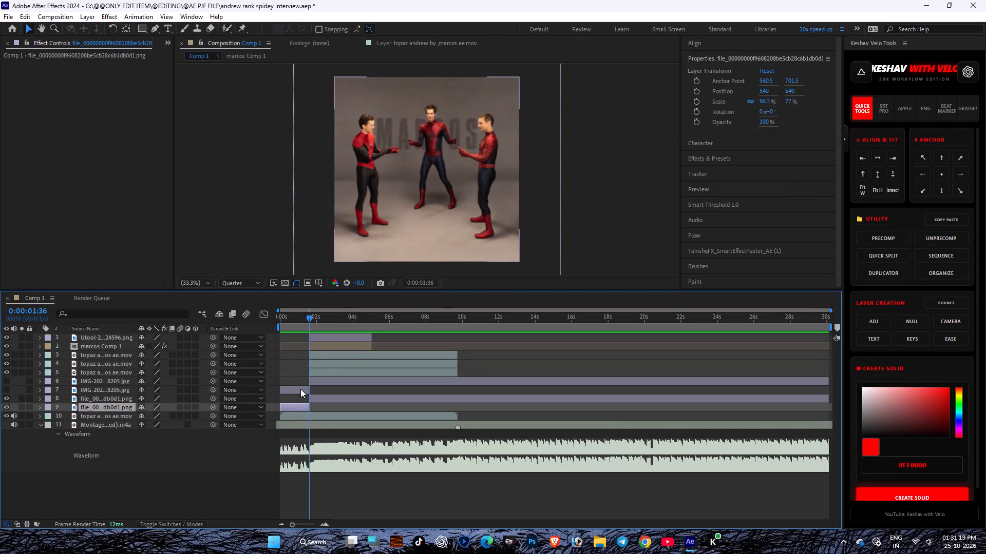
ctrl+click(300, 387)
key(Delete)
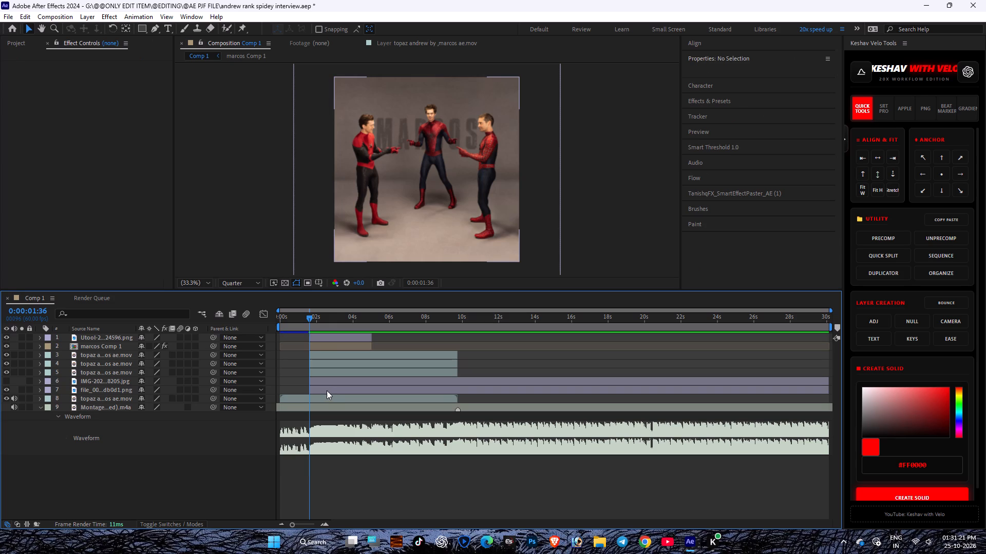
Save the project.
key(ctrl+s)
click(218, 483)
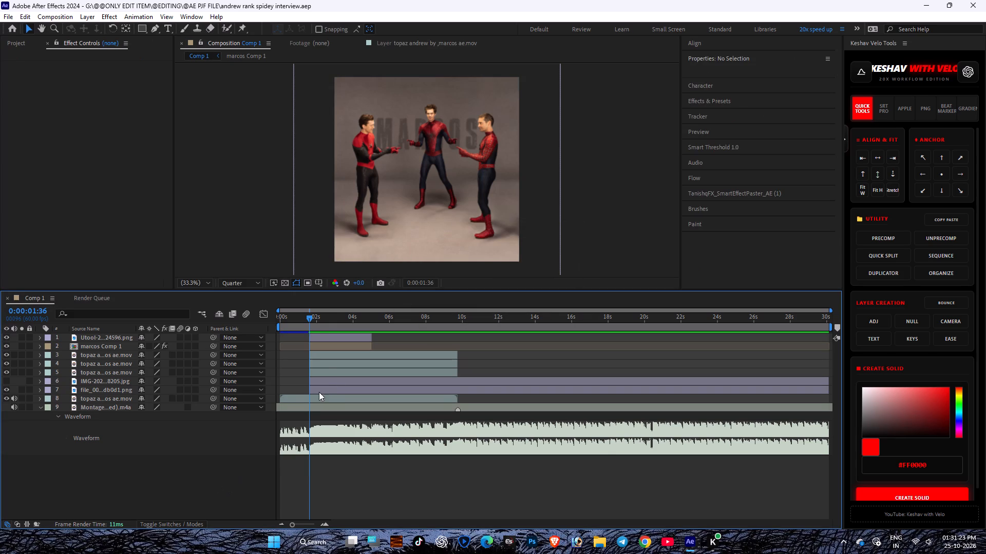
Scrub between about 0:00:01:16 and 0:00:03:13 to examine the transition from the interview footage to the Spider-Man composite.
drag(307, 323, 303, 325)
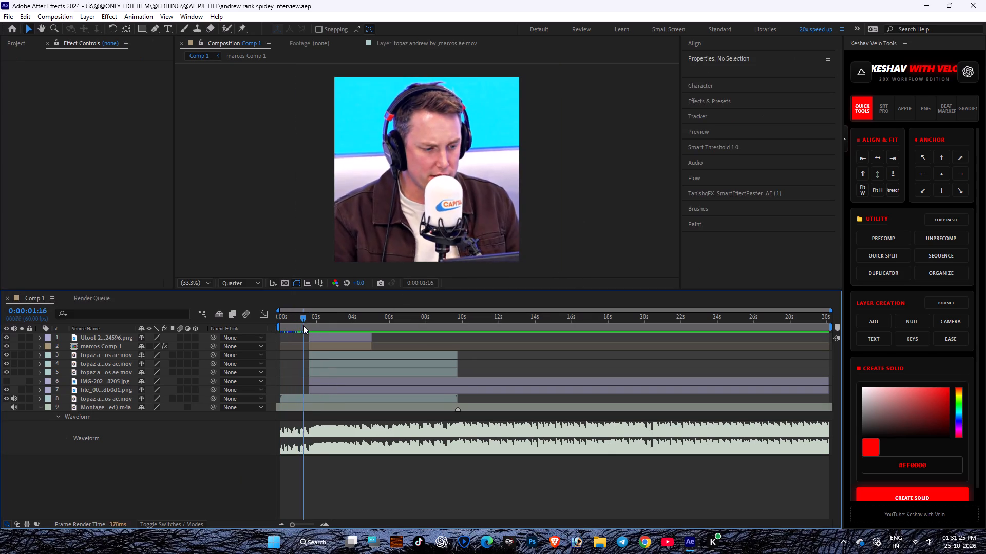
drag(303, 325, 307, 350)
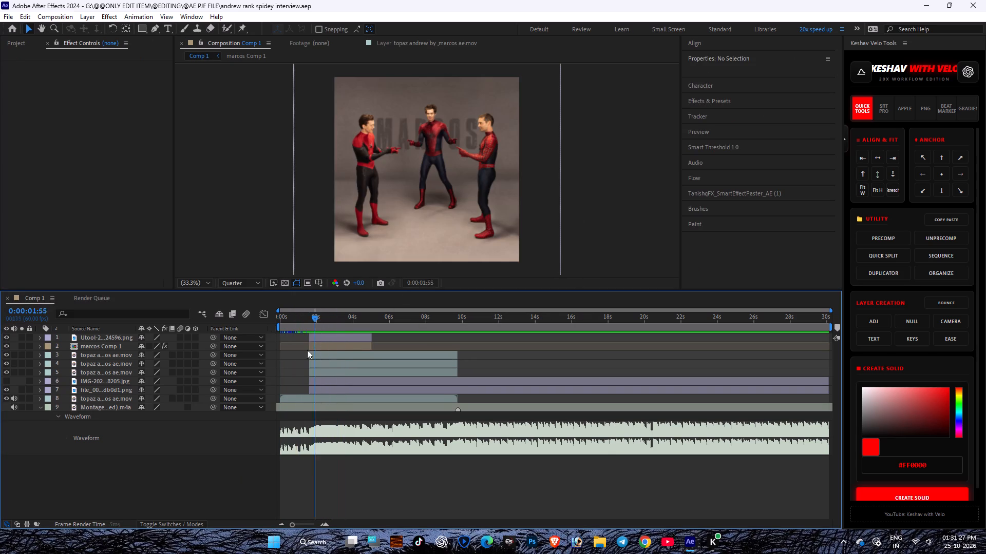
drag(307, 350, 338, 371)
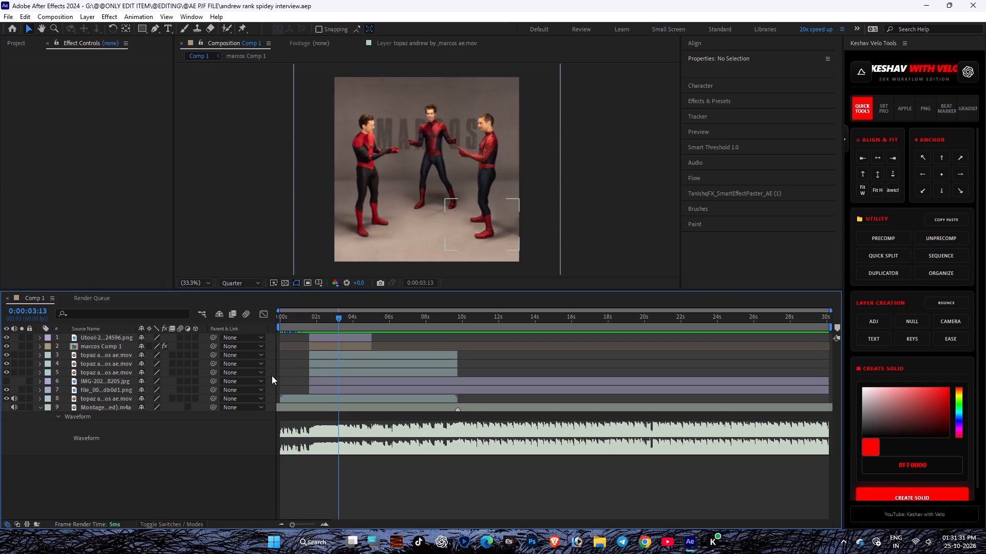
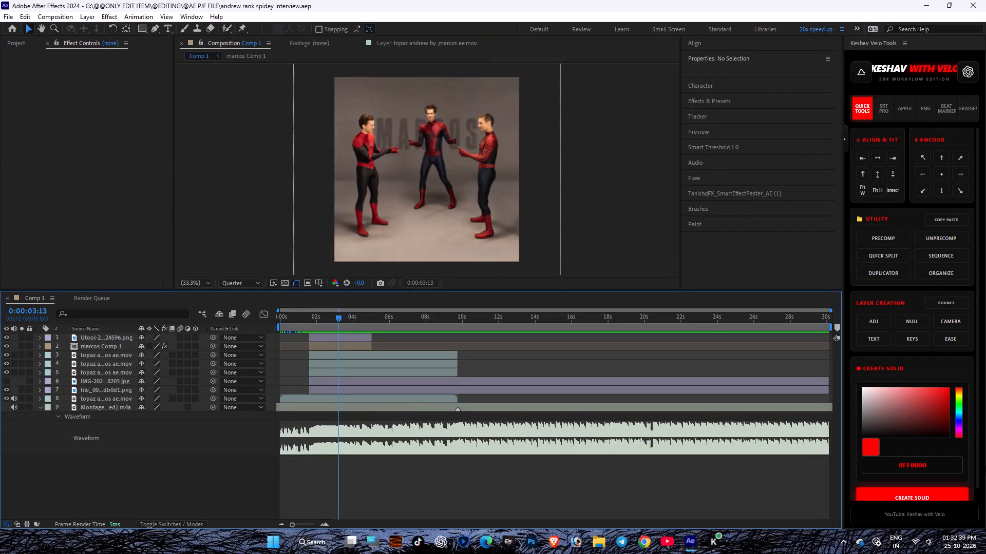
Play Comp 1 from the beginning to check the interview and Spider-Man segments, and save the project.
drag(313, 314, 196, 314)
key(space)
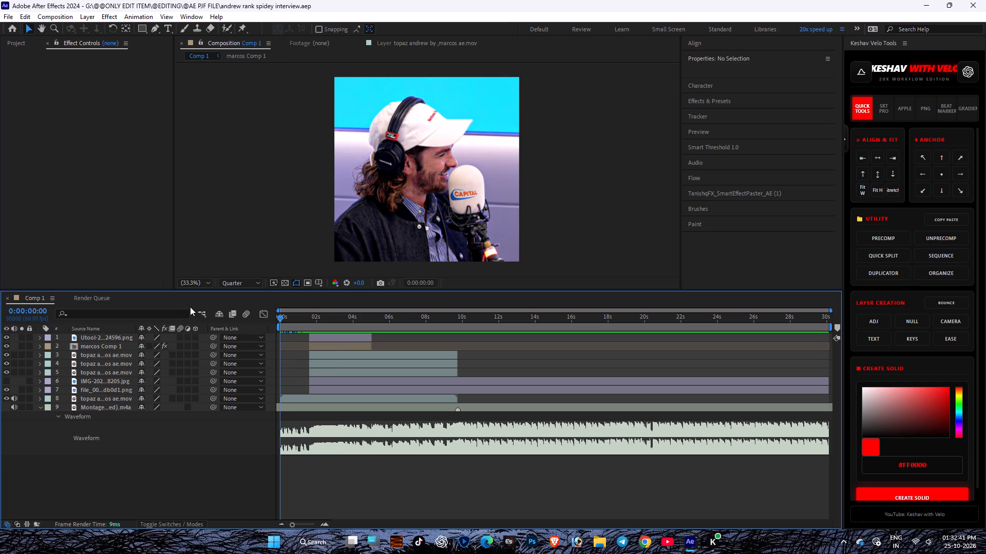
key(ctrl+s)
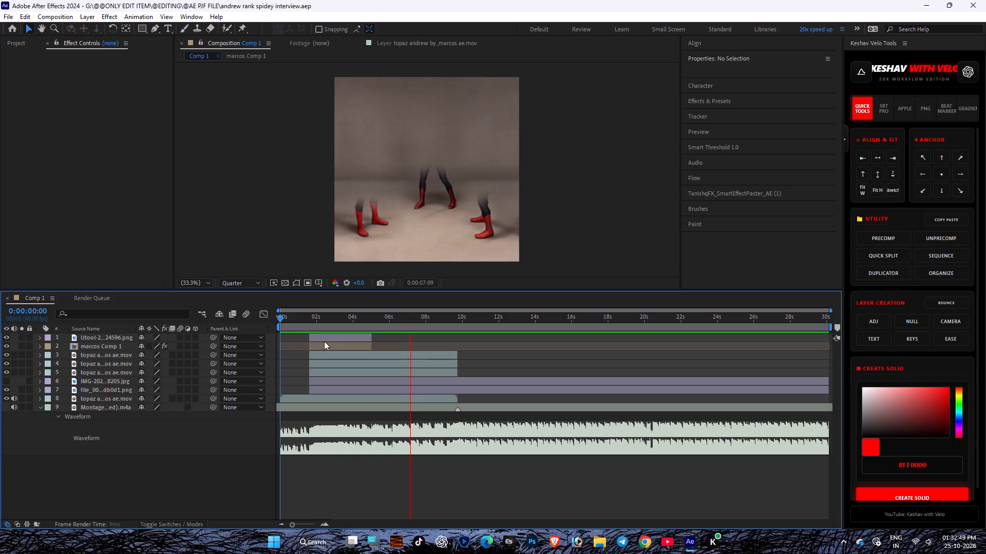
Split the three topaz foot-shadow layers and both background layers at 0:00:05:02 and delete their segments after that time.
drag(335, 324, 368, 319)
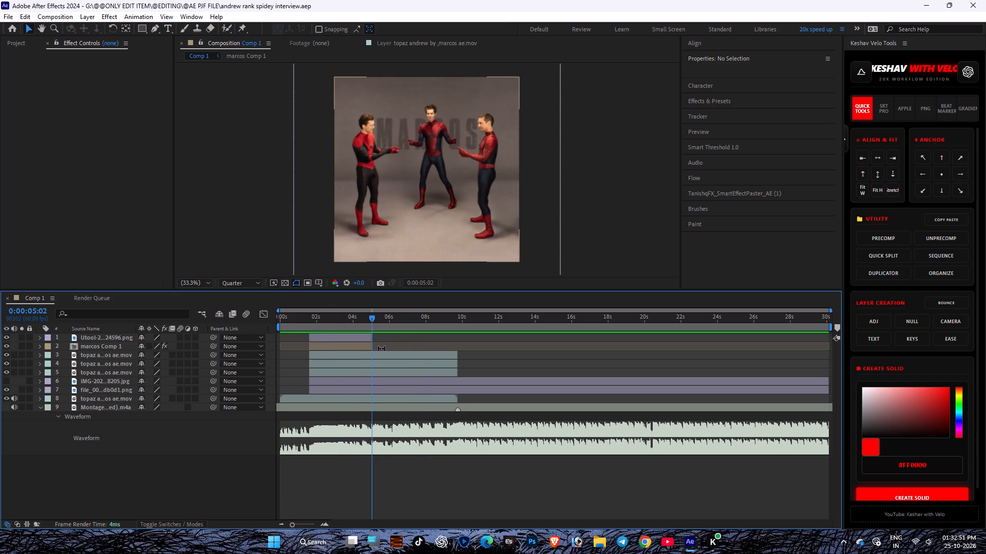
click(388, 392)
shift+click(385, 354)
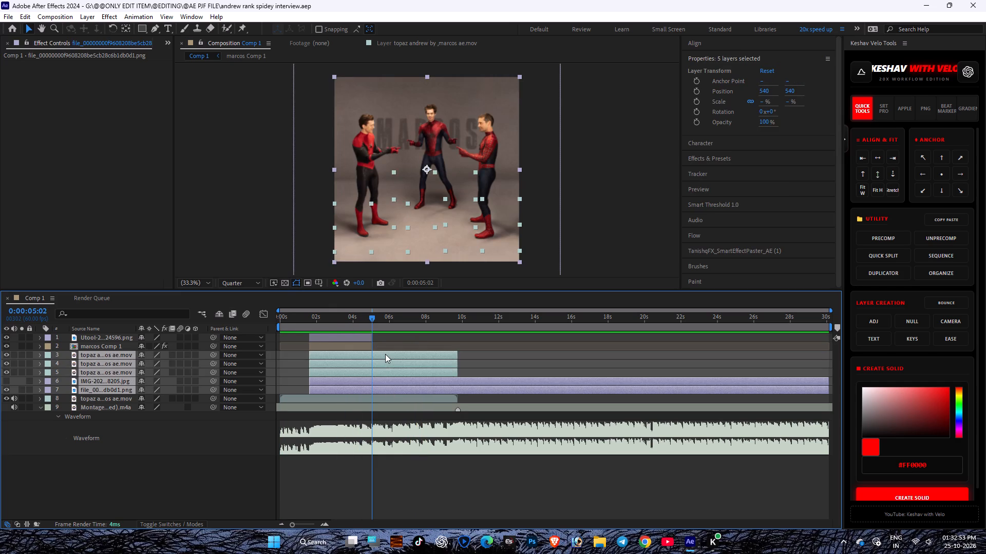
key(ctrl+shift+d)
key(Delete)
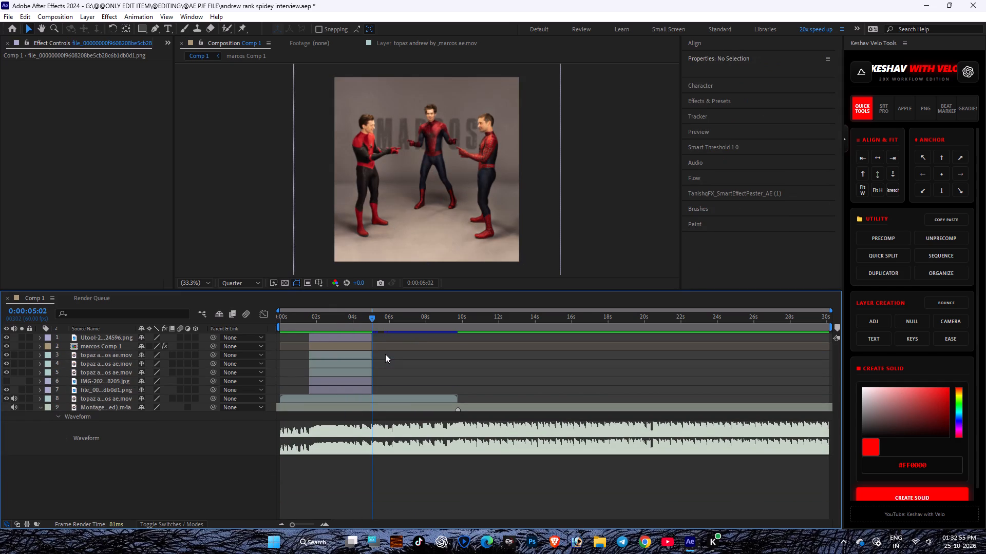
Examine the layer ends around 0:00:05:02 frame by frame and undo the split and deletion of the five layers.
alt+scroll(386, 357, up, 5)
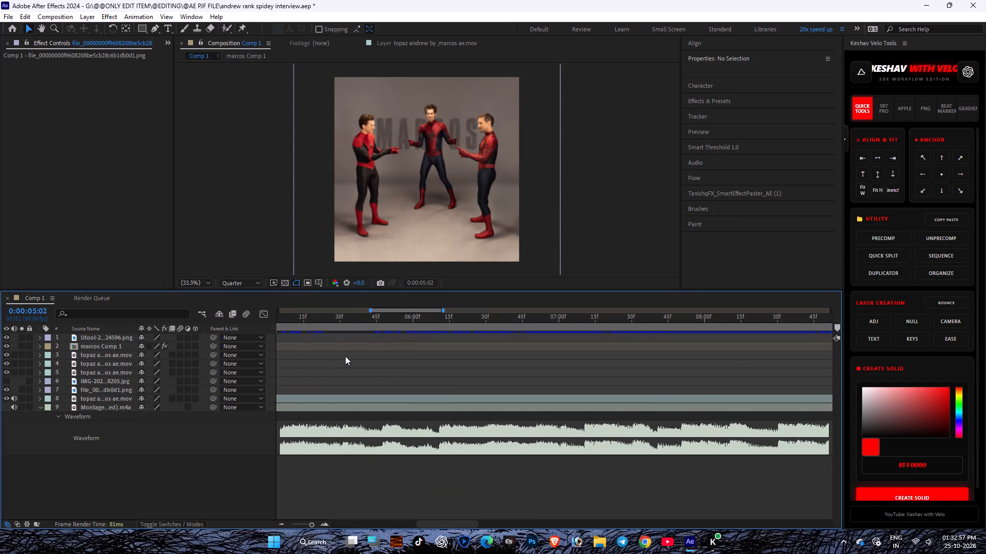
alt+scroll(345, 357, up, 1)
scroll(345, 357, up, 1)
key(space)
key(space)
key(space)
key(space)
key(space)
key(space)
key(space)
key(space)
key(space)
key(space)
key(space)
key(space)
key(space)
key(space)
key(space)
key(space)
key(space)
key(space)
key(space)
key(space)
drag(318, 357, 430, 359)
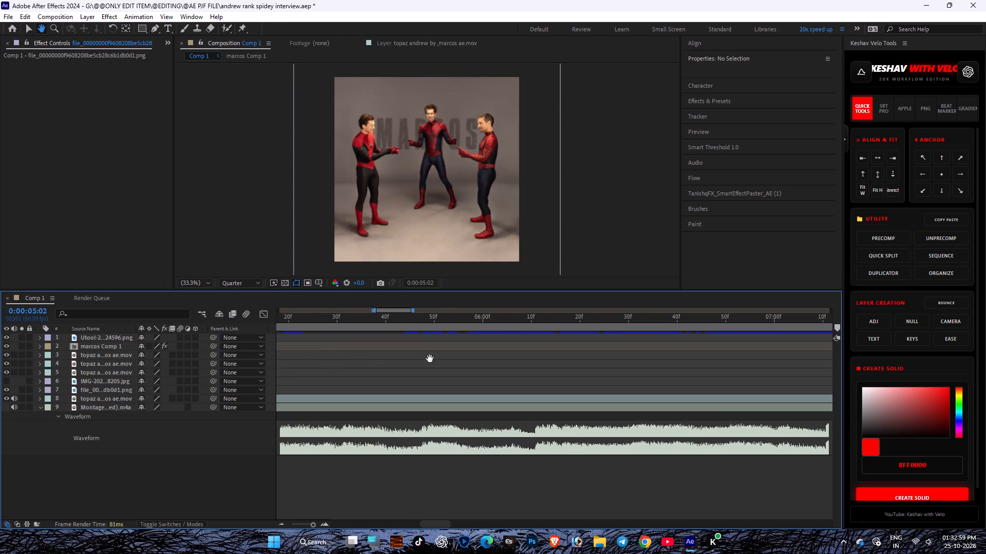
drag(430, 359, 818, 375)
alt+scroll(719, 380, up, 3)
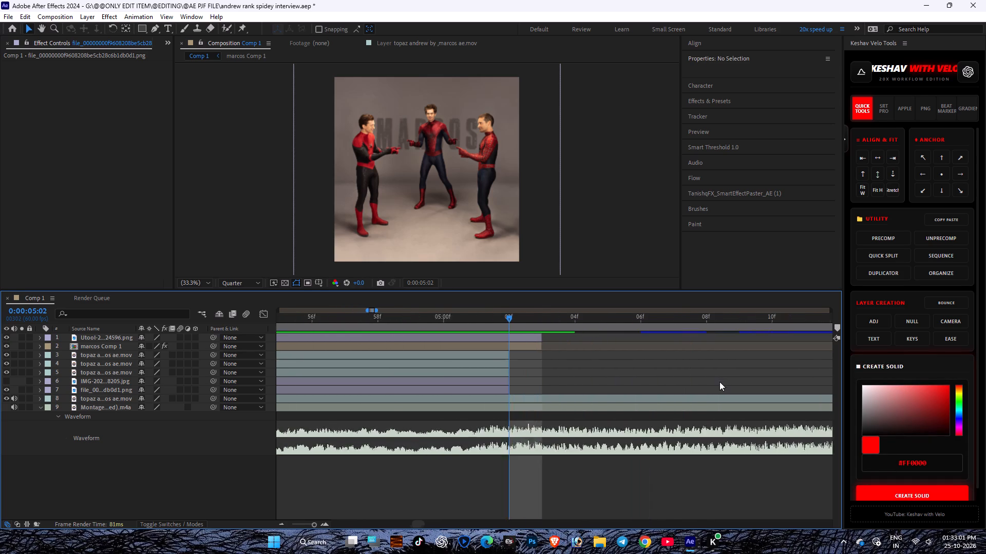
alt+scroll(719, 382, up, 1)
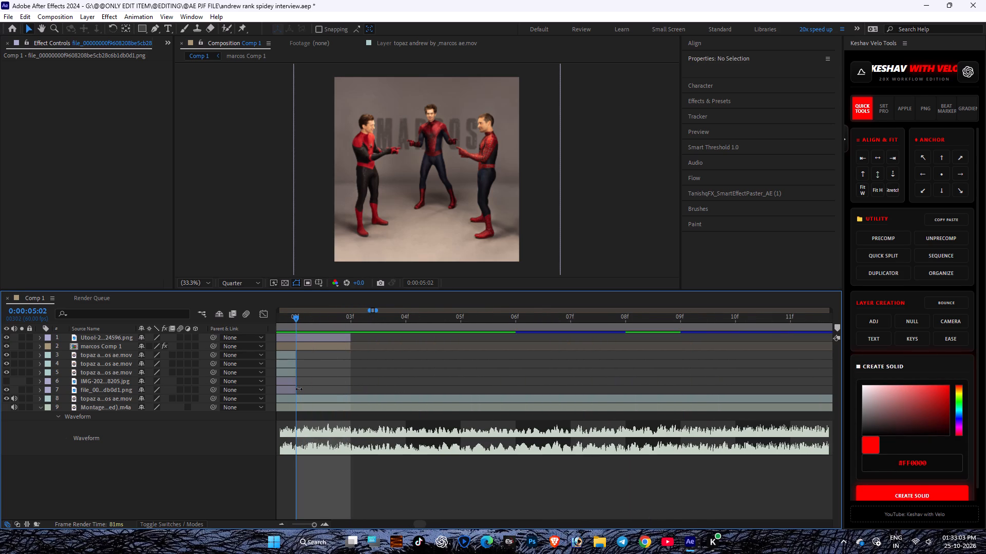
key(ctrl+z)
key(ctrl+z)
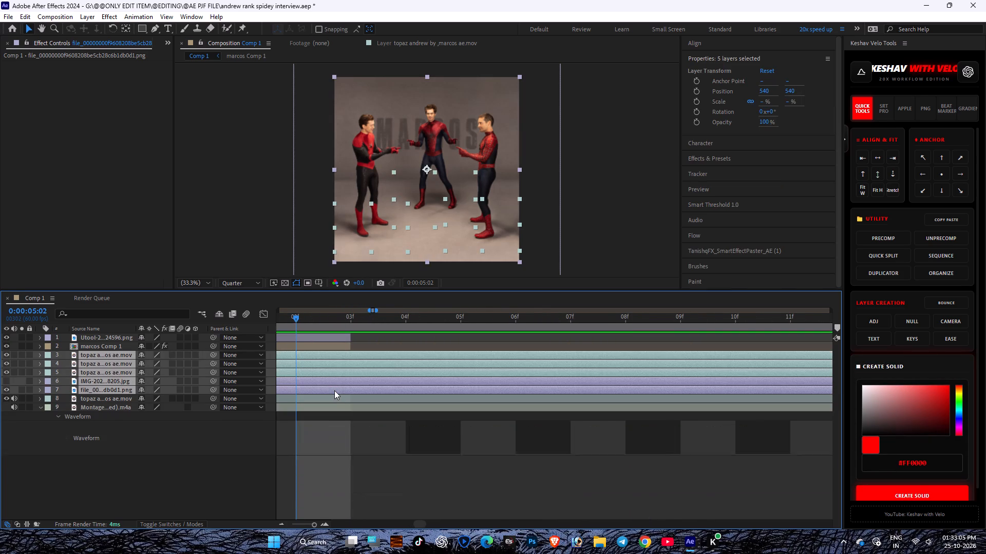
Split the three topaz foot-shadow layers and both background layers at 0:00:05:03, delete their segments after that time, and save the project.
drag(320, 326, 340, 321)
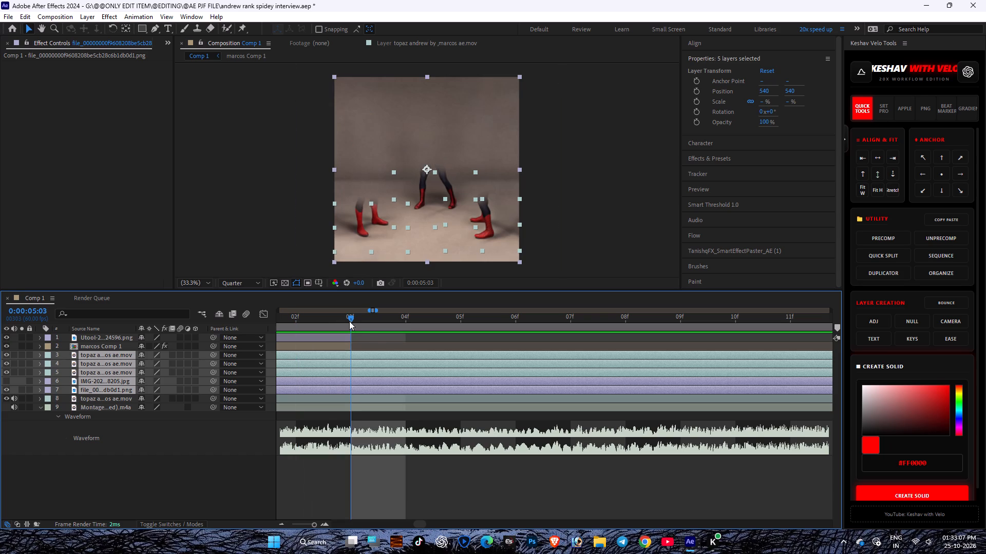
key(ctrl+shift+d)
key(Delete)
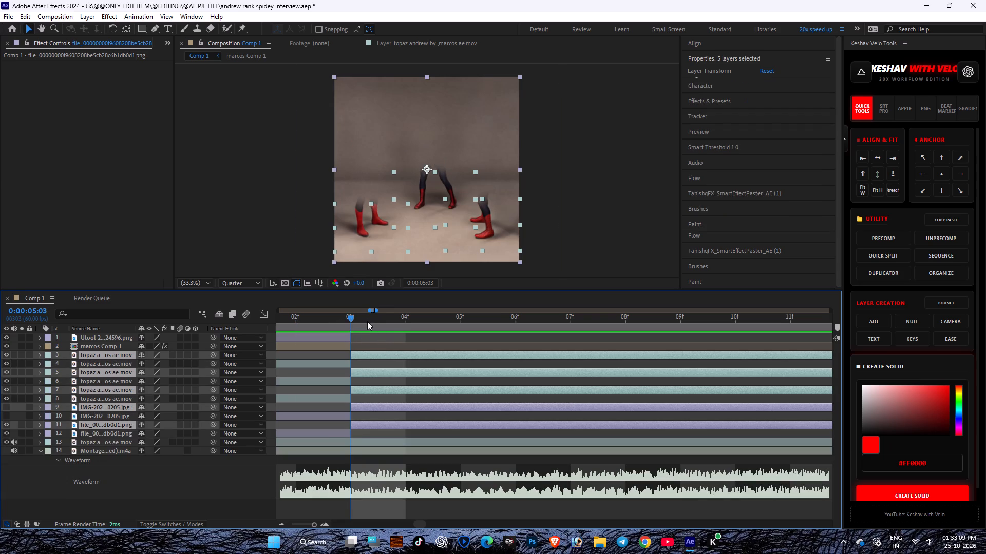
drag(351, 318, 301, 318)
key(ctrl+s)
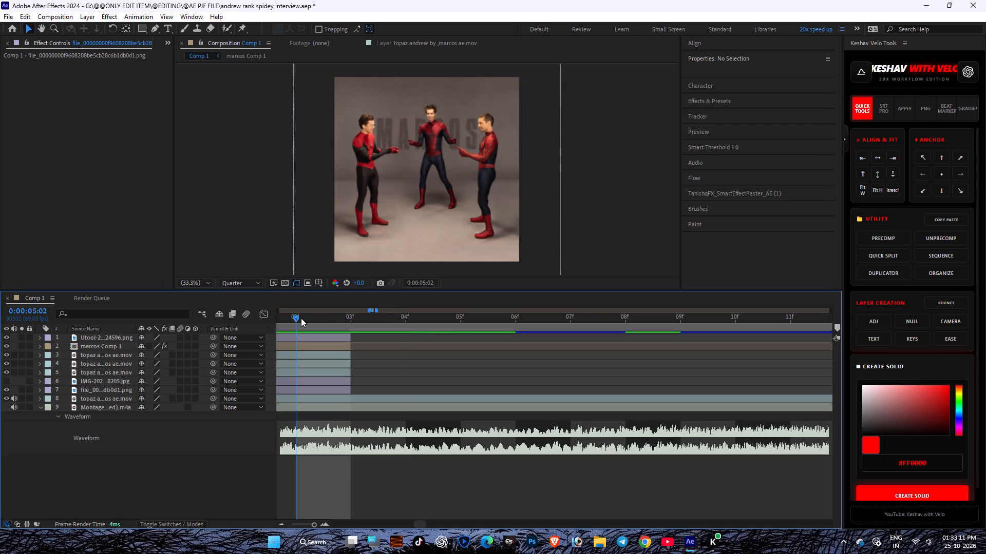
Play Comp 1 from the beginning to review the trimmed Spider-Man segment, saving the project during playback.
alt+scroll(534, 363, down, 6)
alt+scroll(535, 375, up, 1)
alt+scroll(535, 375, down, 18)
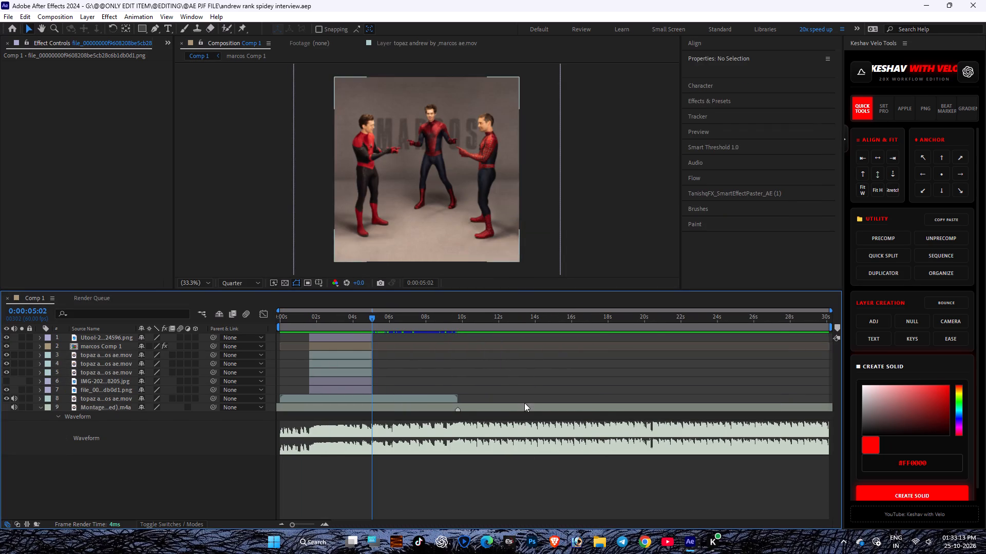
alt+scroll(524, 403, down, 3)
click(521, 463)
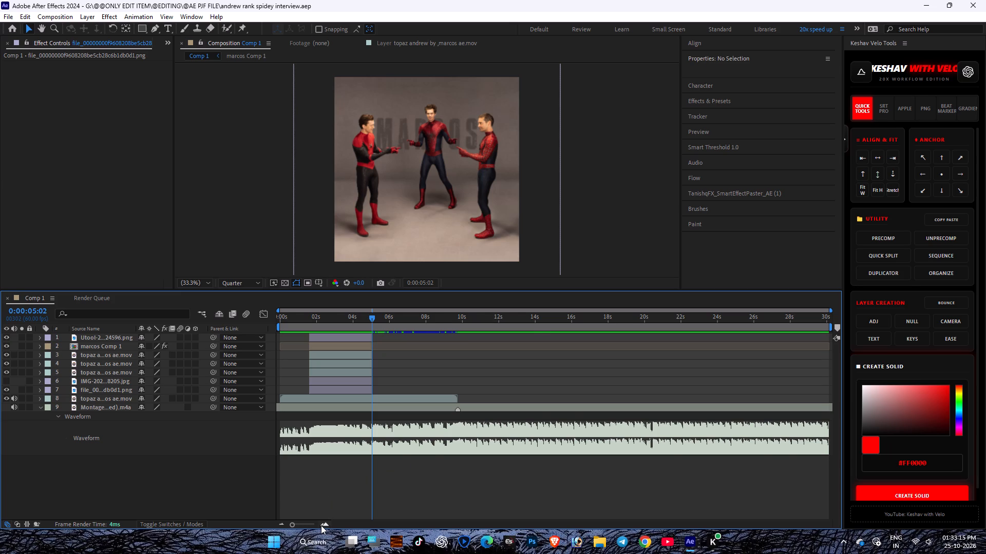
double_click(321, 525)
drag(335, 319, 0, 425)
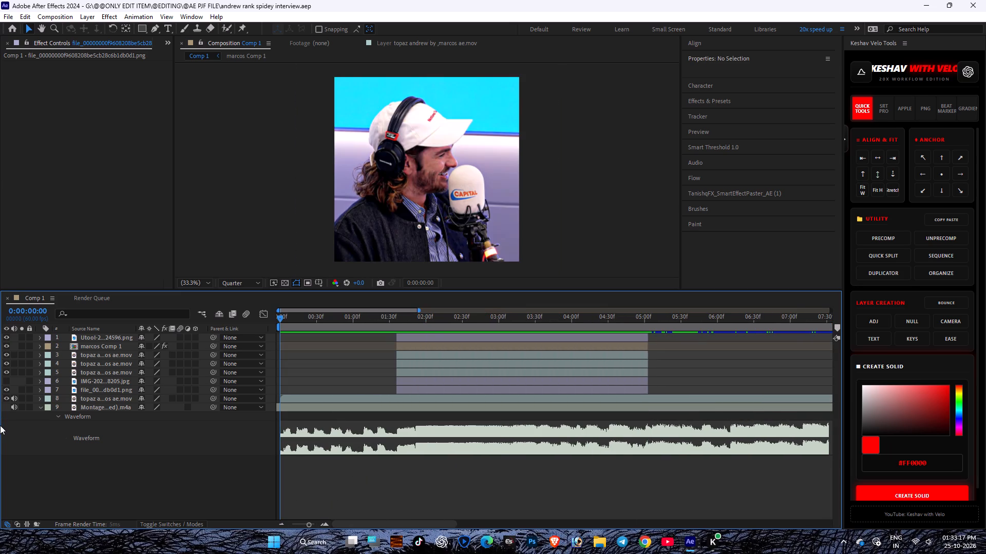
drag(0, 425, 0, 431)
key(space)
key(ctrl+s)
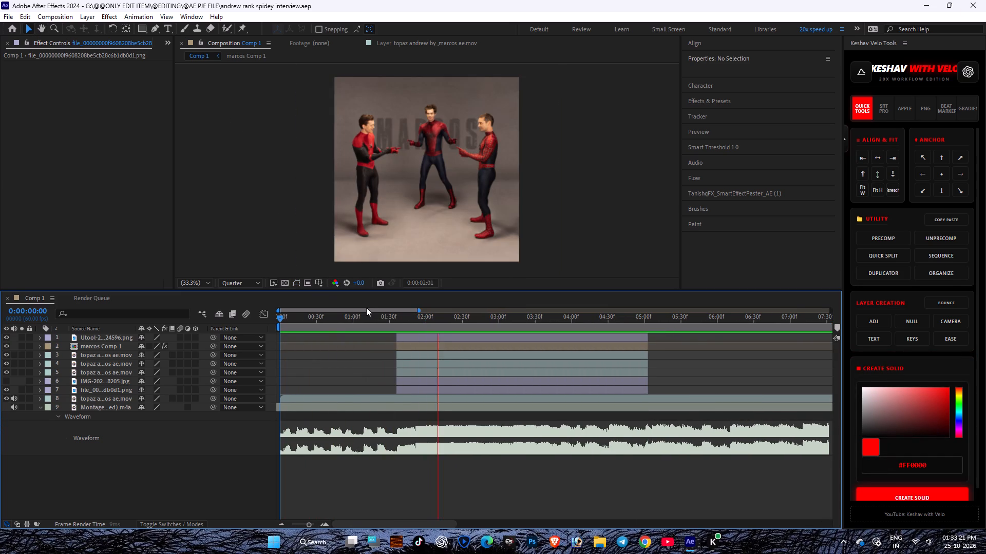
key(space)
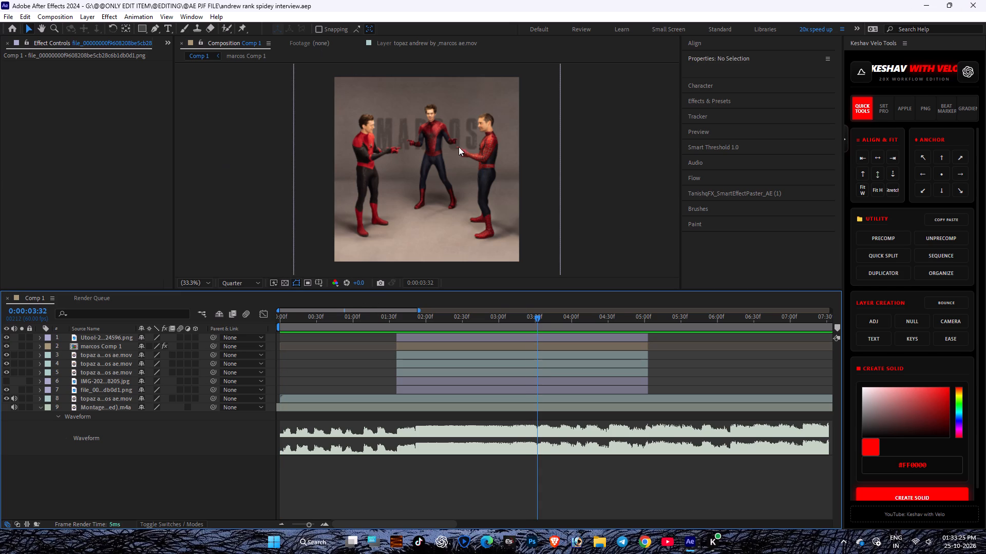
drag(503, 317, 0, 399)
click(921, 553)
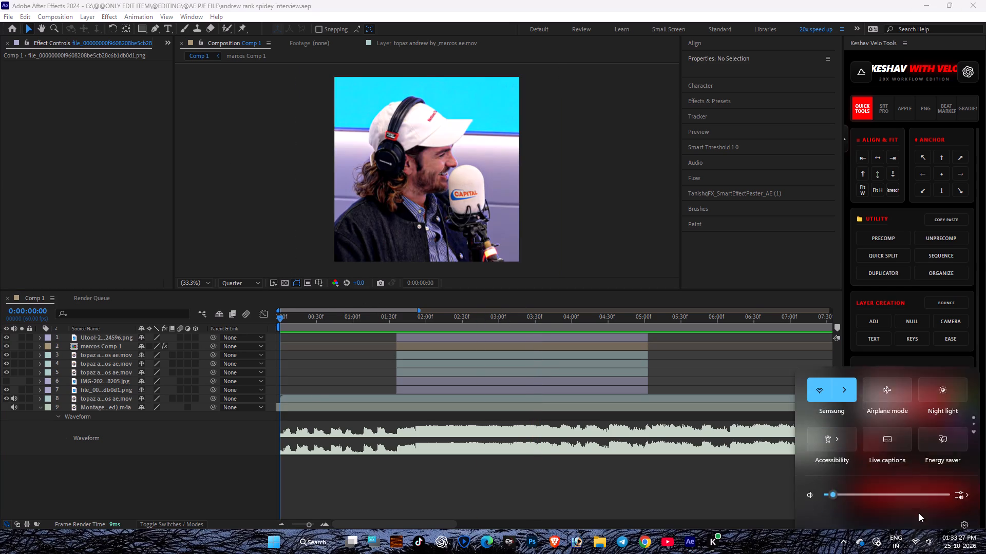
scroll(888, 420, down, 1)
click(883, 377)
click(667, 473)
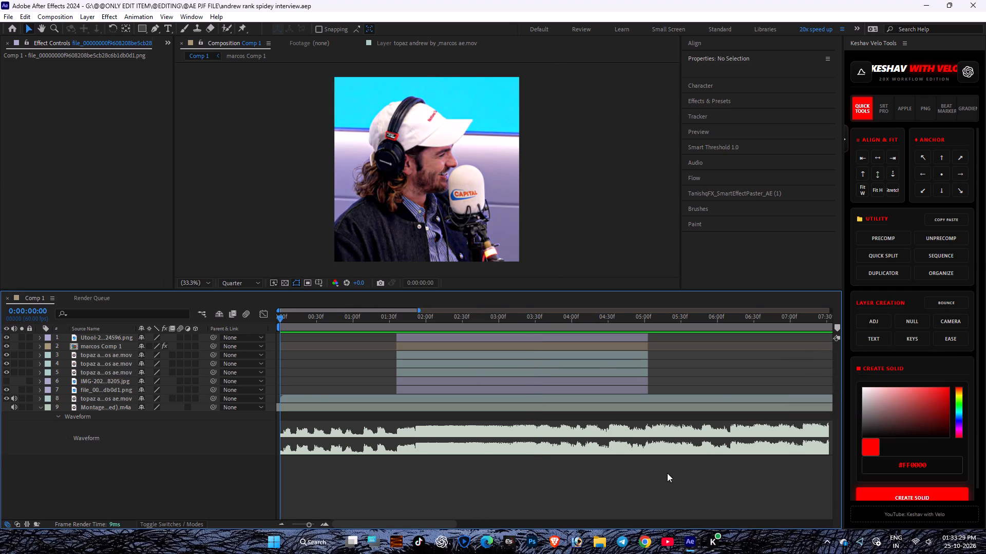
Replay Comp 1 from the beginning through the end of the Spider-Man segment and save the project.
drag(620, 318, 0, 318)
key(space)
key(ctrl+s)
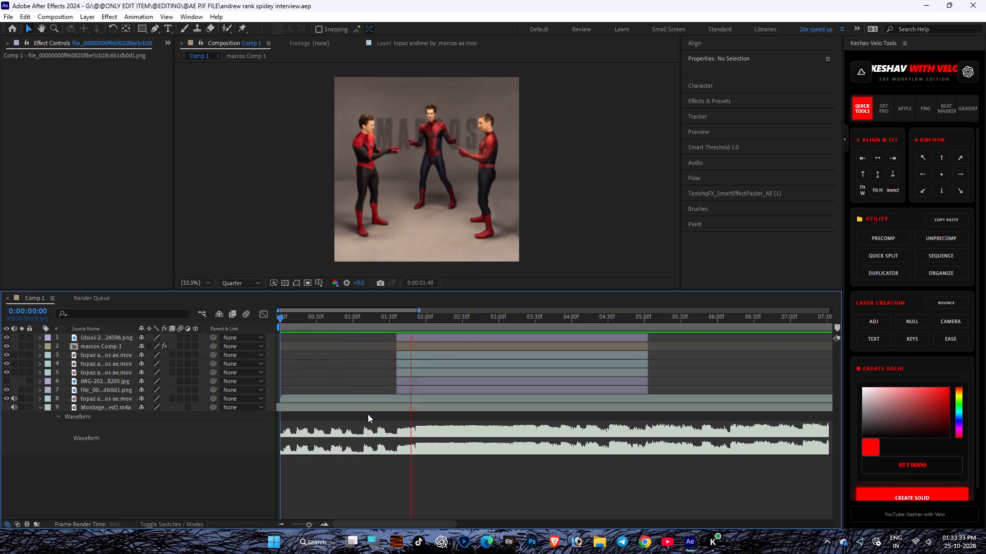
Delete the hidden IMG-202...8205.jpg background layer from Comp 1.
click(111, 384)
key(Delete)
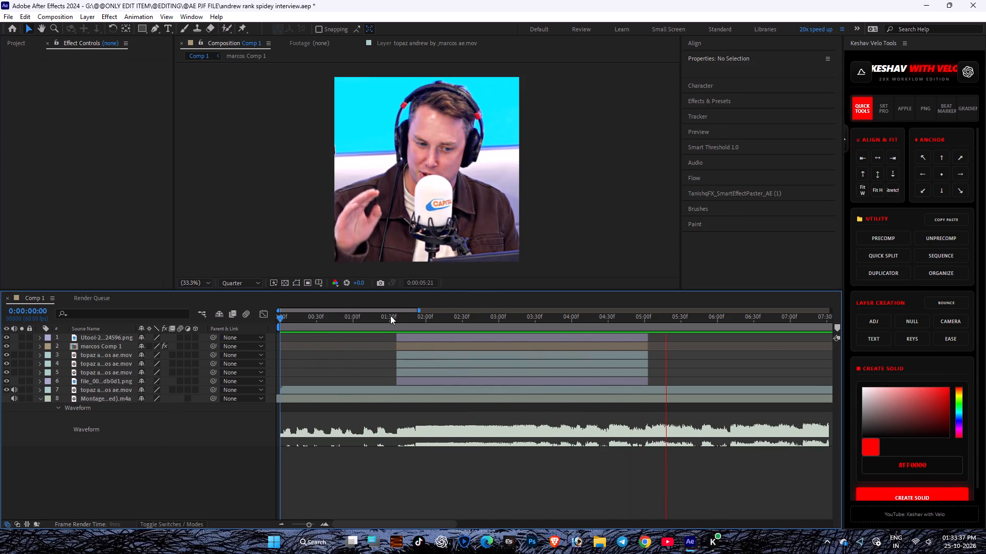
Duplicate the Utool-2...24596.png cut-out layer twice, giving one copy for each of the three Spider-Man figures.
click(390, 315)
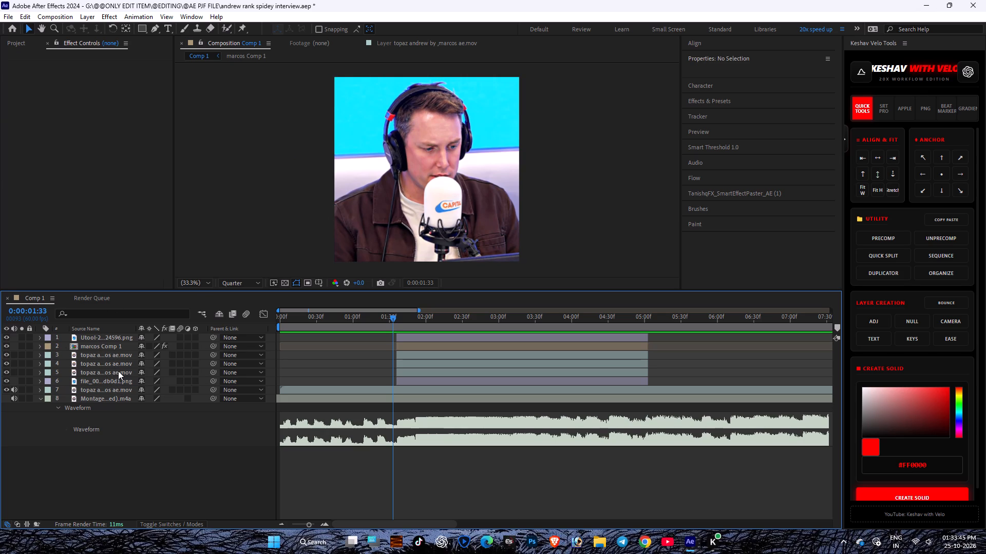
click(106, 361)
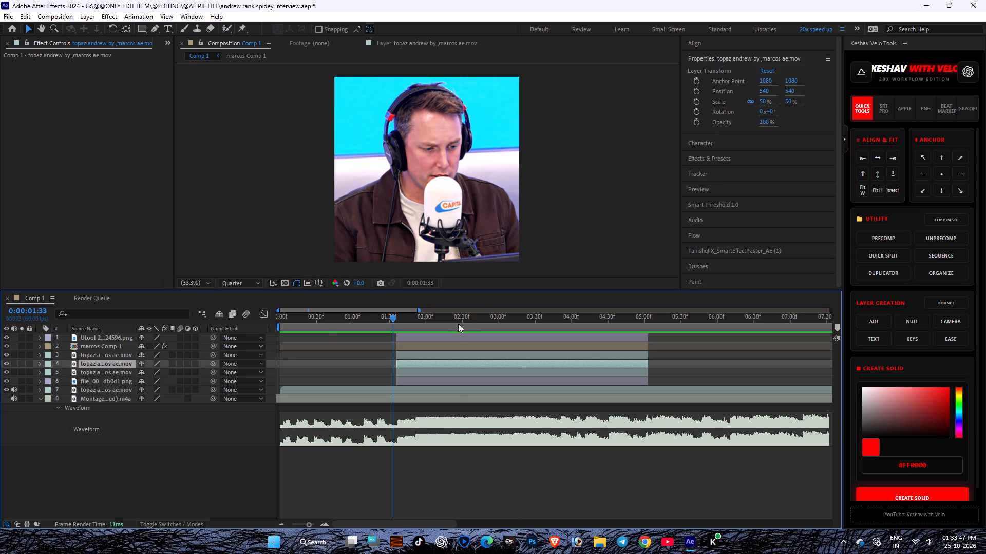
click(458, 324)
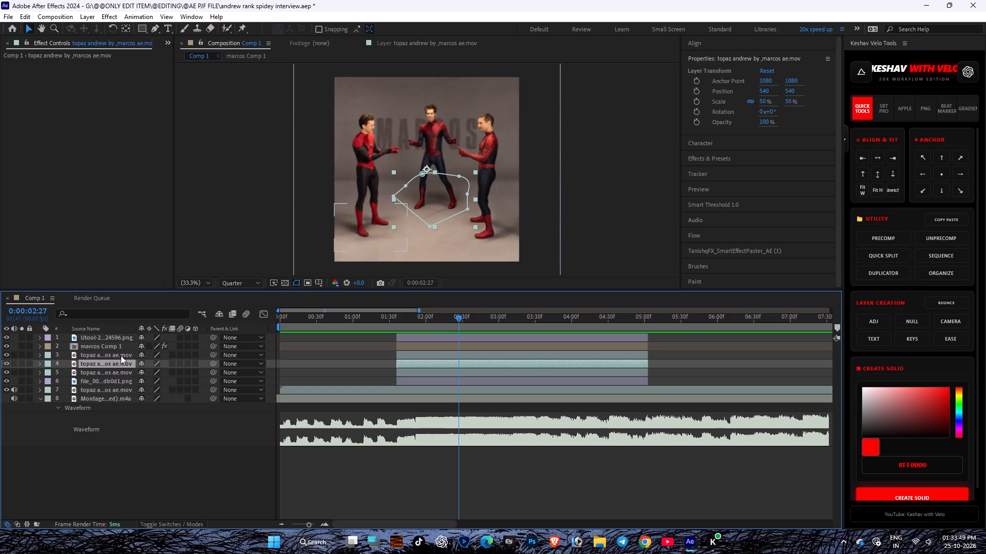
click(121, 355)
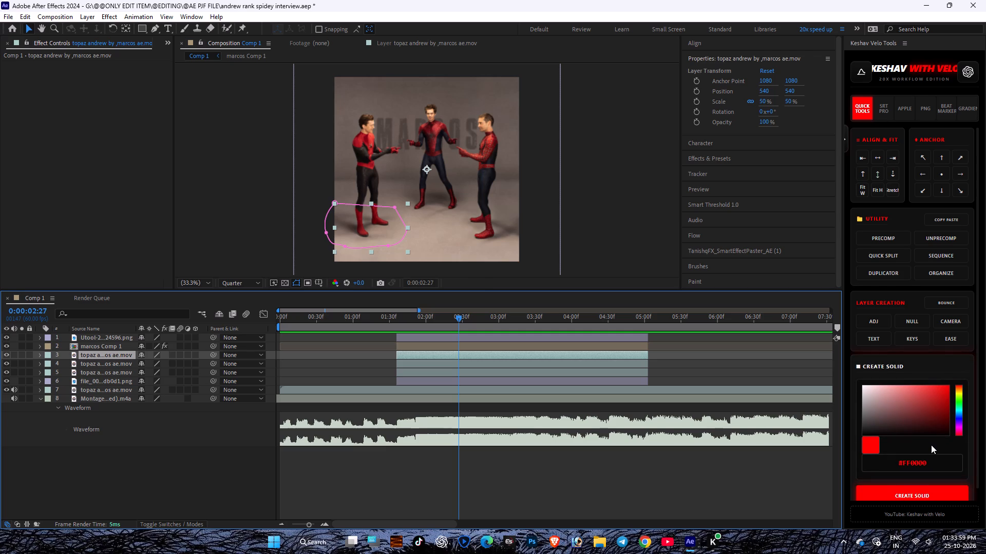
click(108, 345)
click(95, 337)
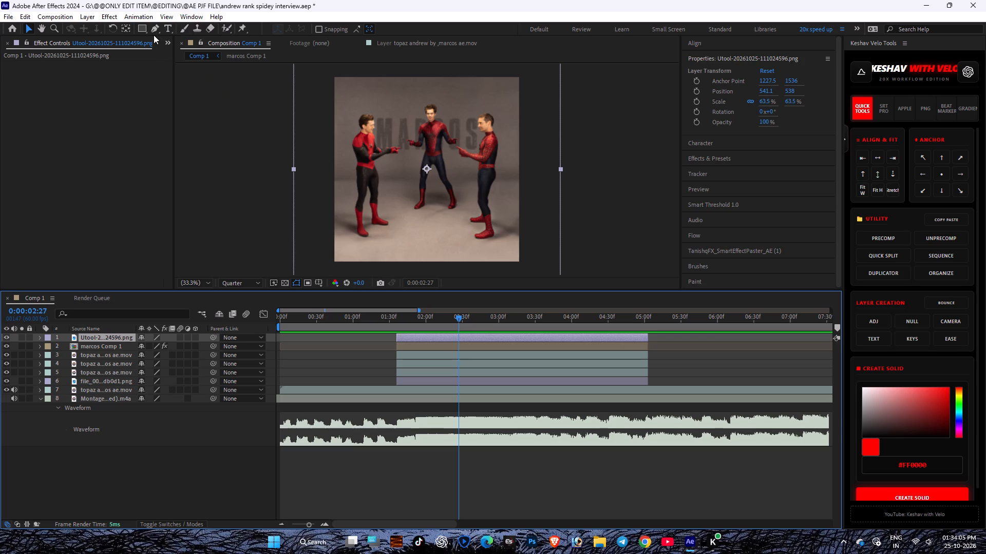
key(ctrl+d)
key(ctrl+d)
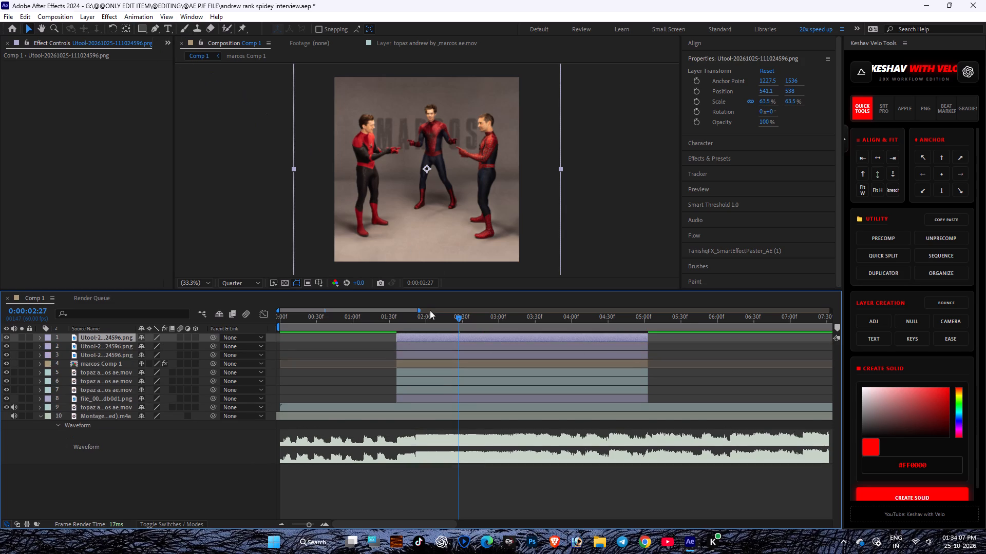
Draw a closed Pen tool mask around the left Spider-Man on the lowest Utool-2...24596.png layer at 0:00:01:42.
click(411, 354)
click(401, 323)
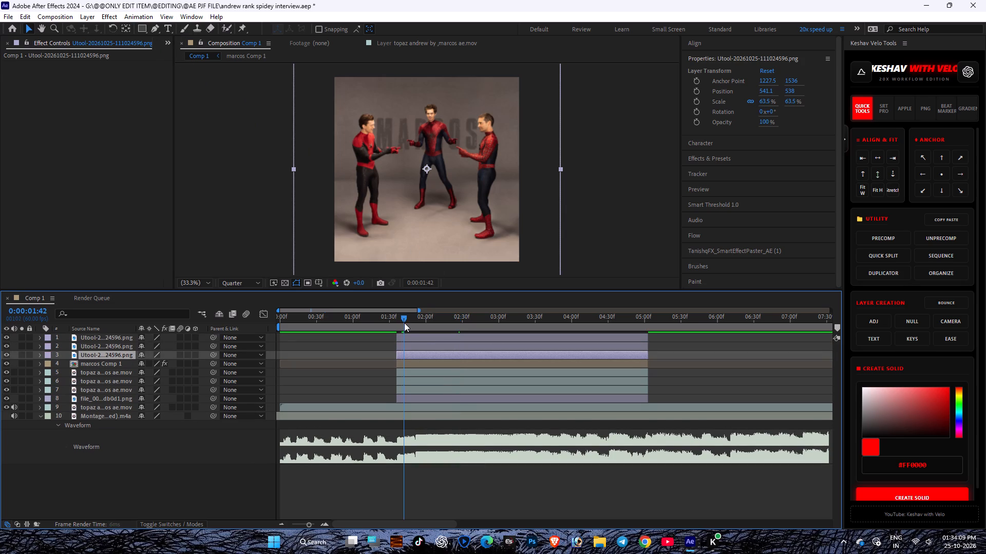
click(156, 32)
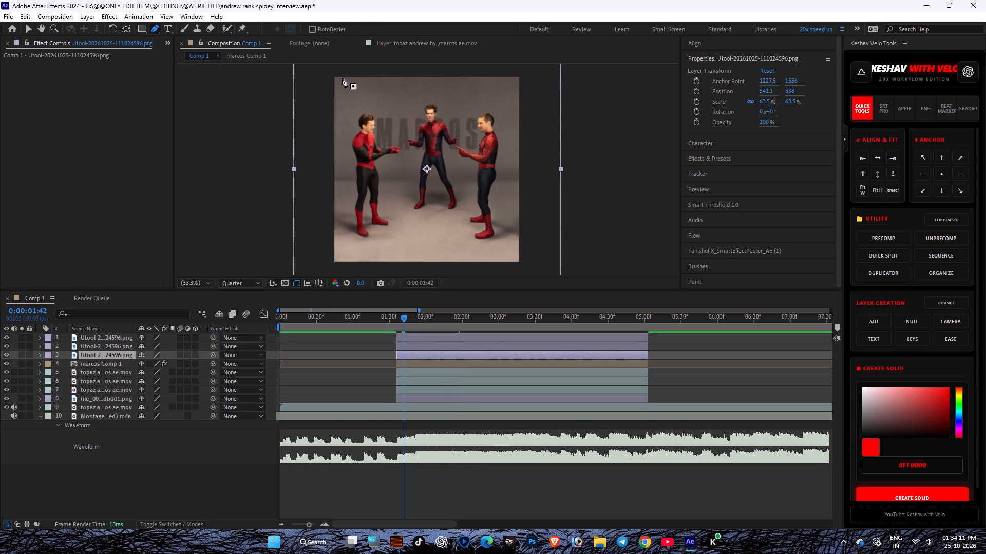
click(345, 103)
click(342, 247)
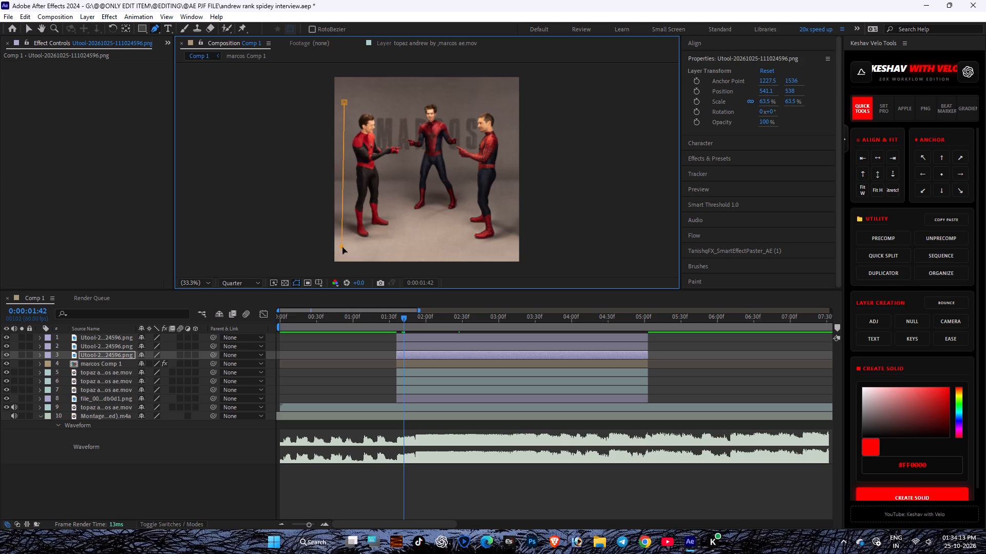
click(403, 247)
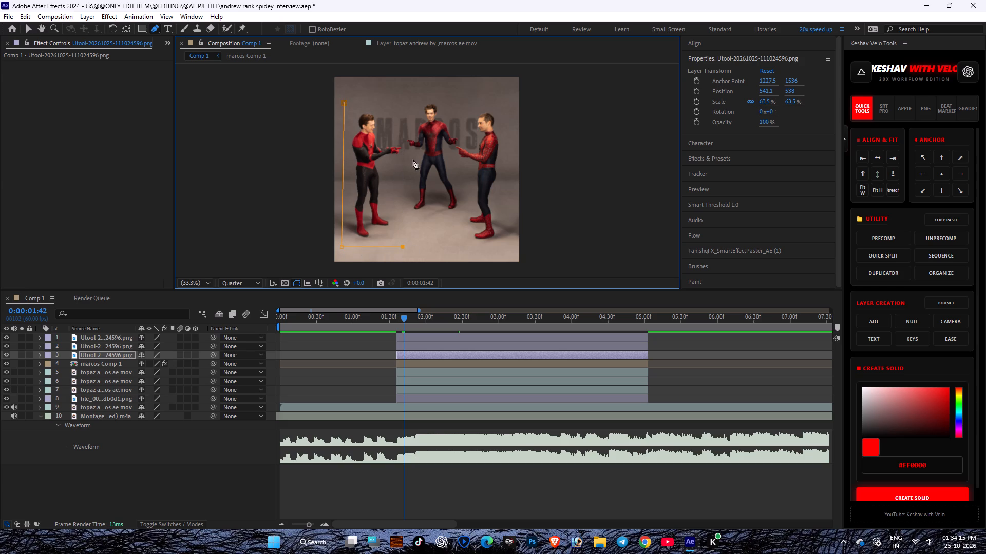
click(413, 160)
click(388, 122)
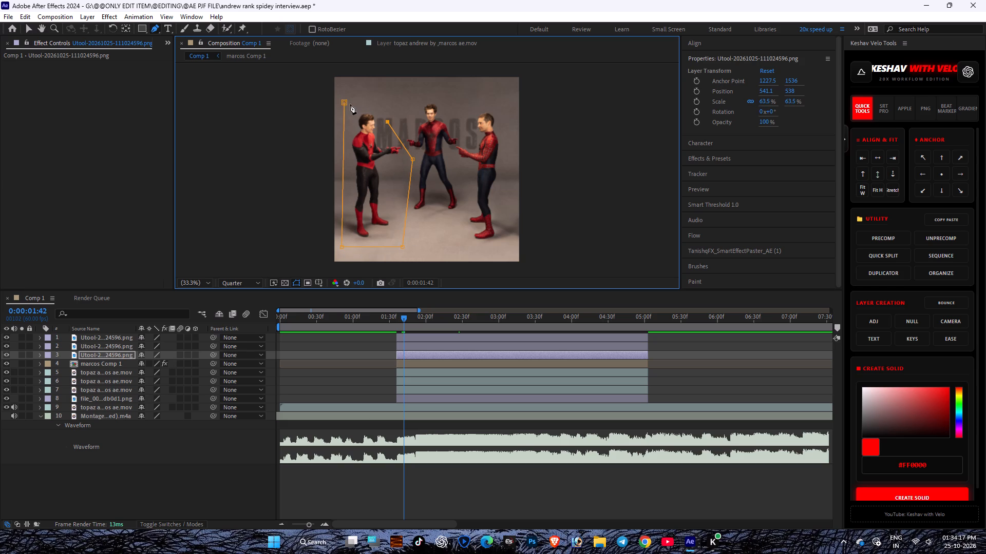
drag(369, 98, 361, 98)
click(344, 101)
Rename the lowest Utool-2...24596.png layer, which holds the masked left Spider-Man, as tom.
double_click(115, 356)
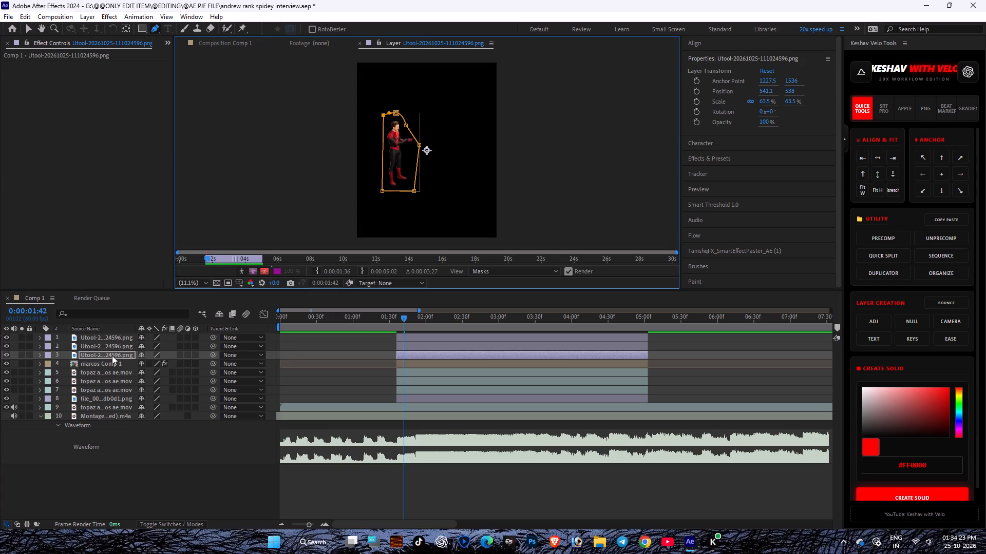
click(112, 355)
click(102, 352)
right_click(107, 353)
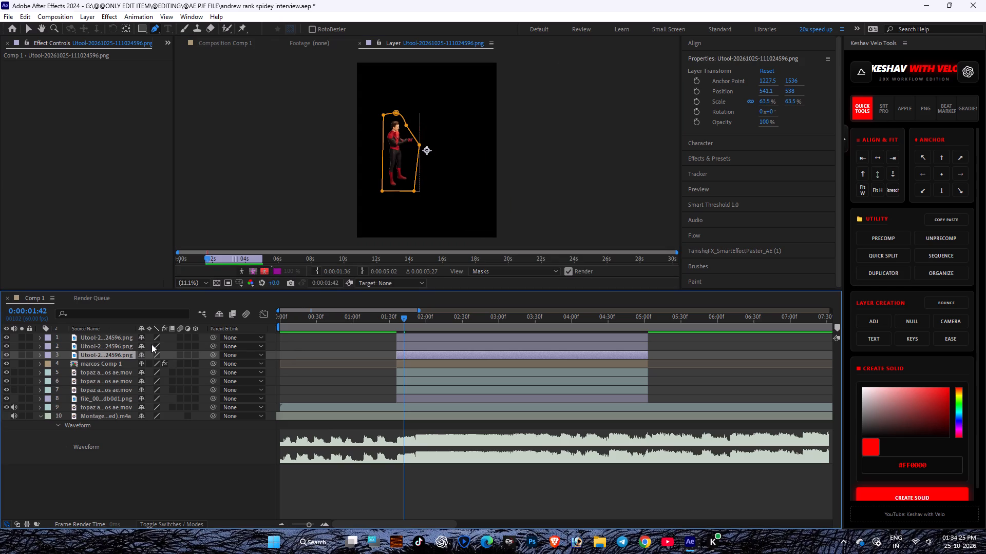
click(212, 44)
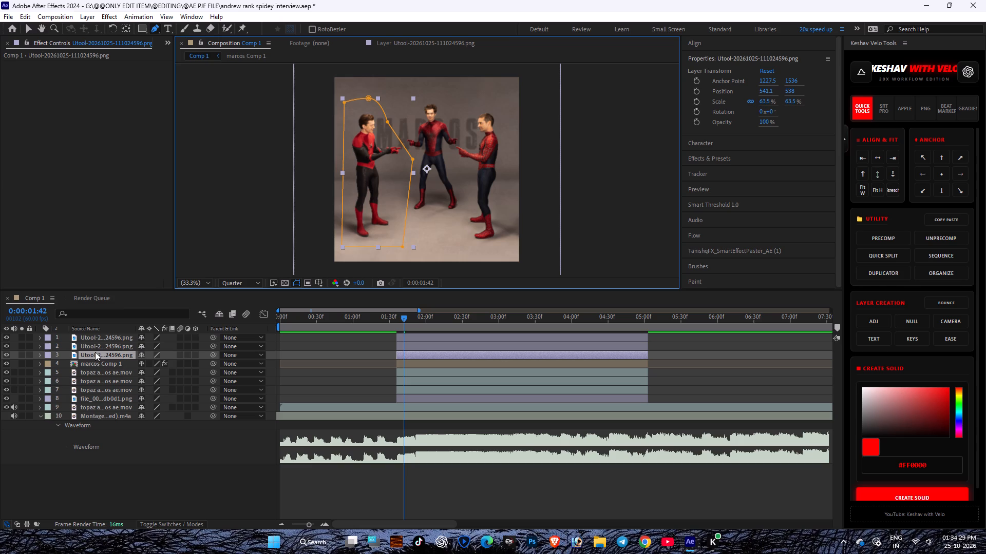
right_click(103, 352)
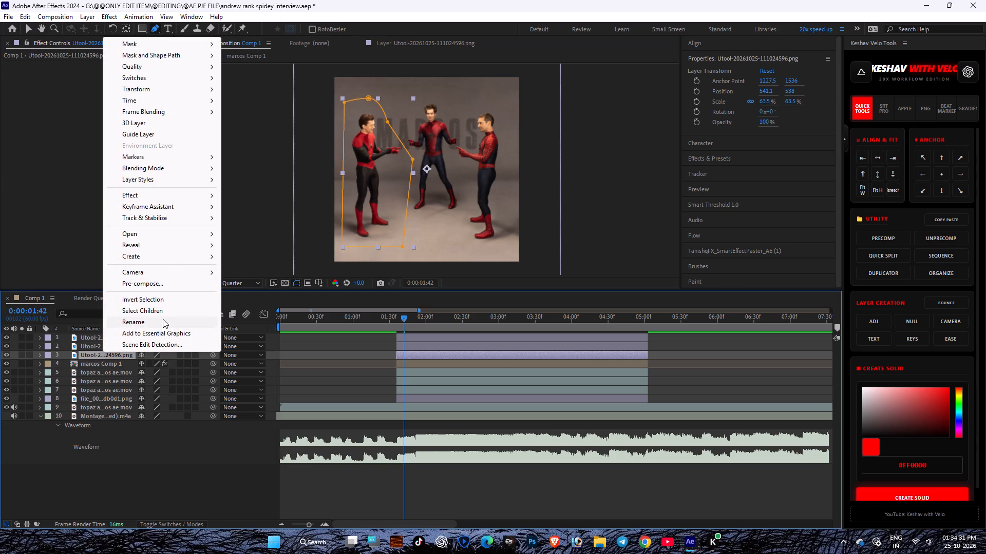
click(163, 319)
text(tom)
key(Return)
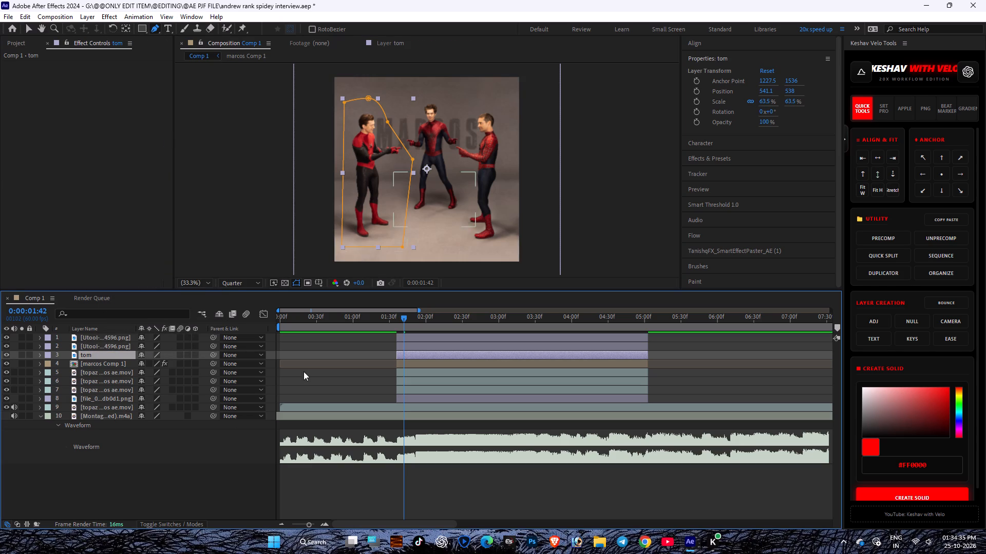
Draw a closed Pen tool mask around the right Spider-Man on the middle Utool-2...24596.png layer, passing between his pointing finger and the centre figure's hand.
click(410, 347)
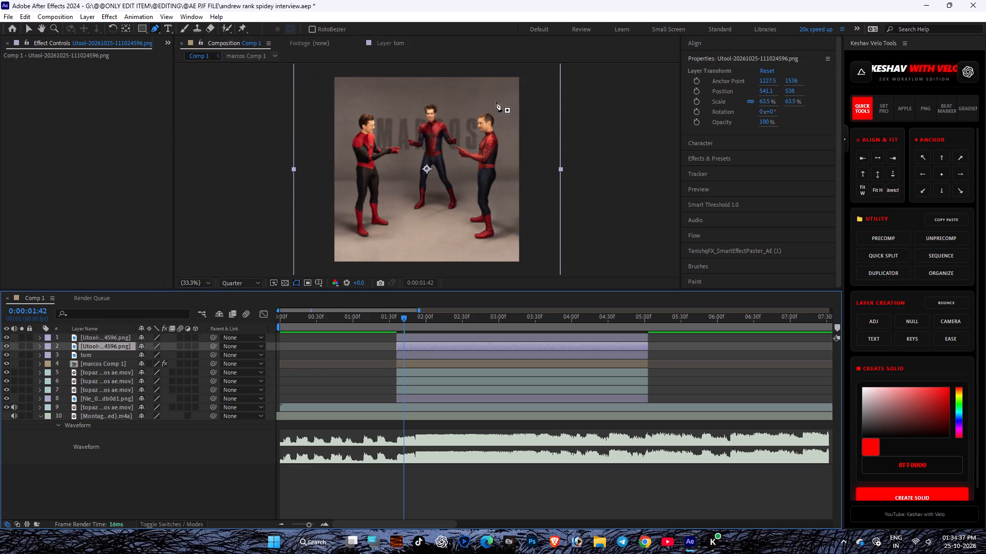
scroll(470, 136, up, 1)
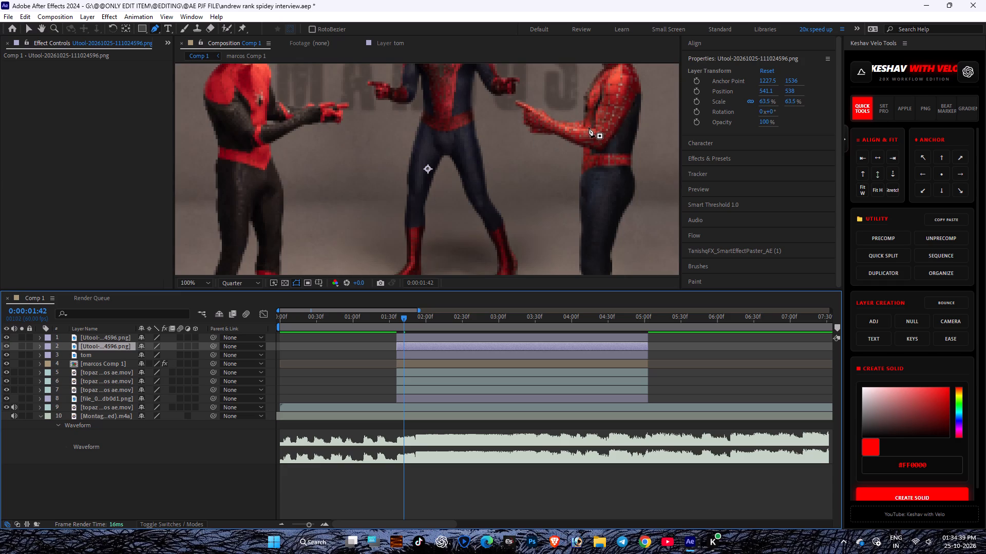
middle_drag(589, 127, 515, 76)
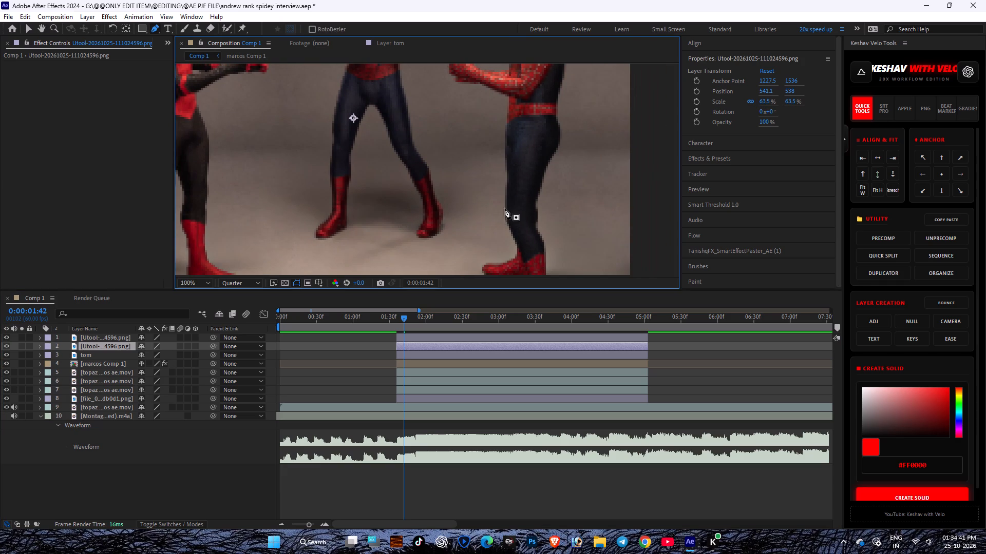
click(463, 152)
click(477, 223)
click(454, 261)
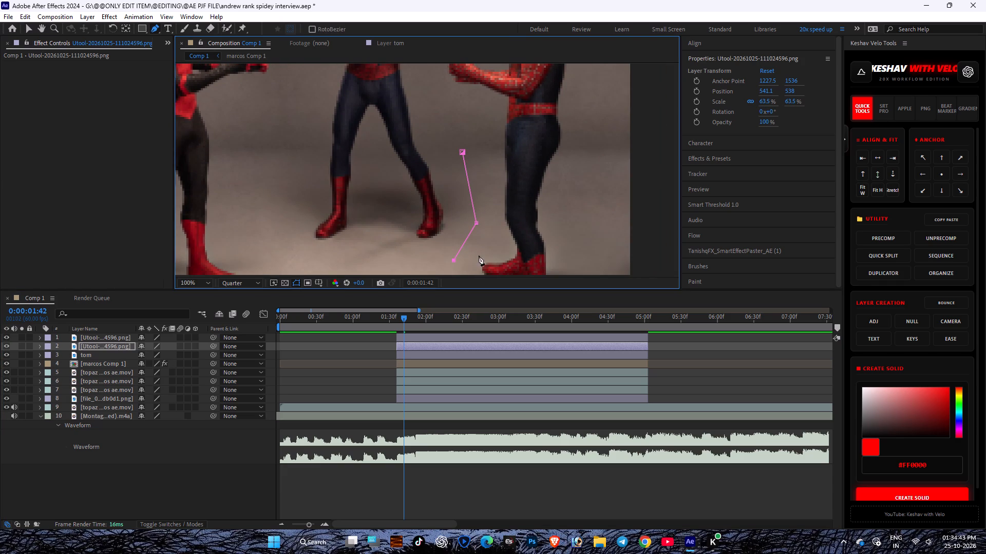
middle_drag(521, 249, 499, 153)
scroll(499, 153, down, 1)
scroll(499, 153, up, 1)
click(283, 258)
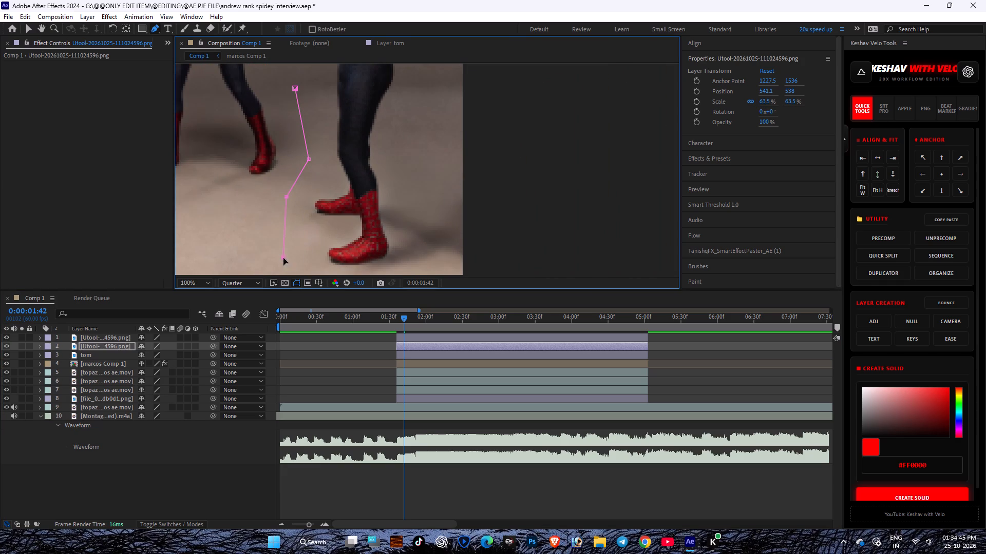
click(346, 272)
click(404, 266)
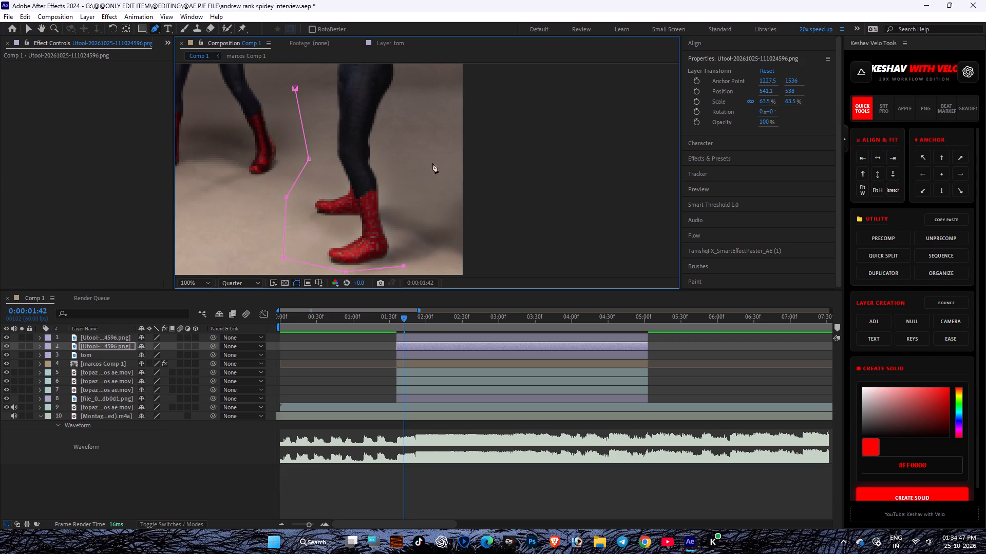
click(429, 156)
scroll(428, 155, up, 1)
click(428, 100)
scroll(422, 93, up, 1)
scroll(422, 93, down, 2)
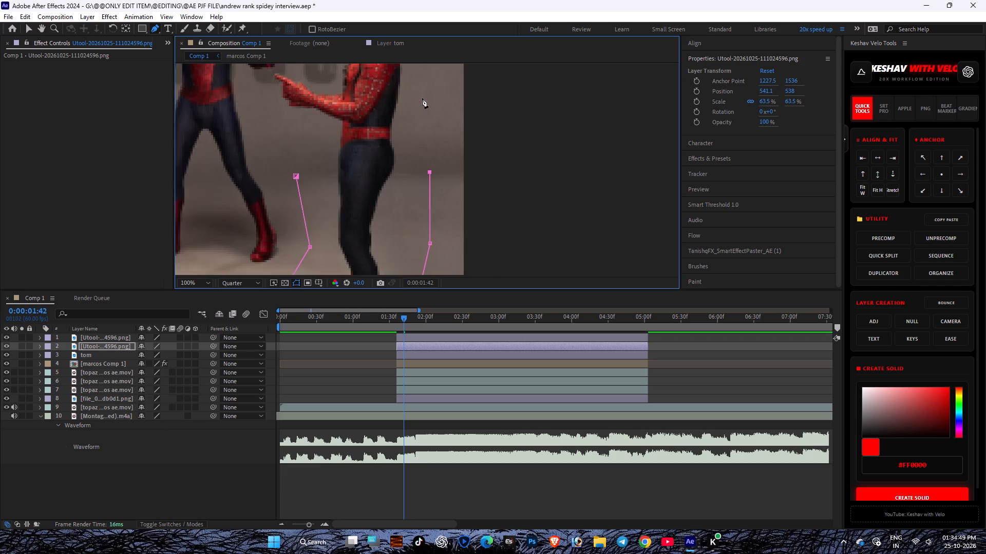
scroll(422, 98, down, 1)
click(417, 76)
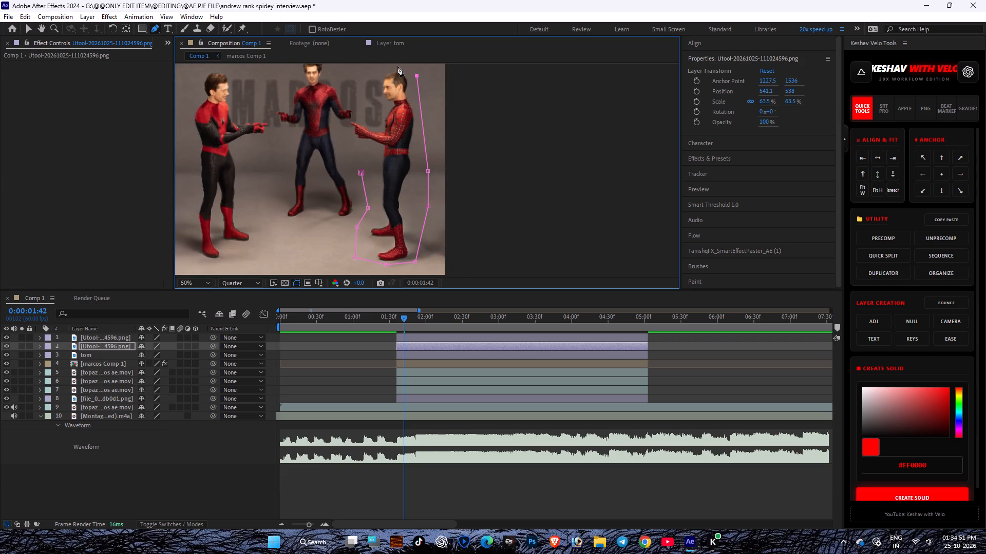
click(397, 66)
click(373, 75)
drag(366, 94, 366, 99)
click(366, 114)
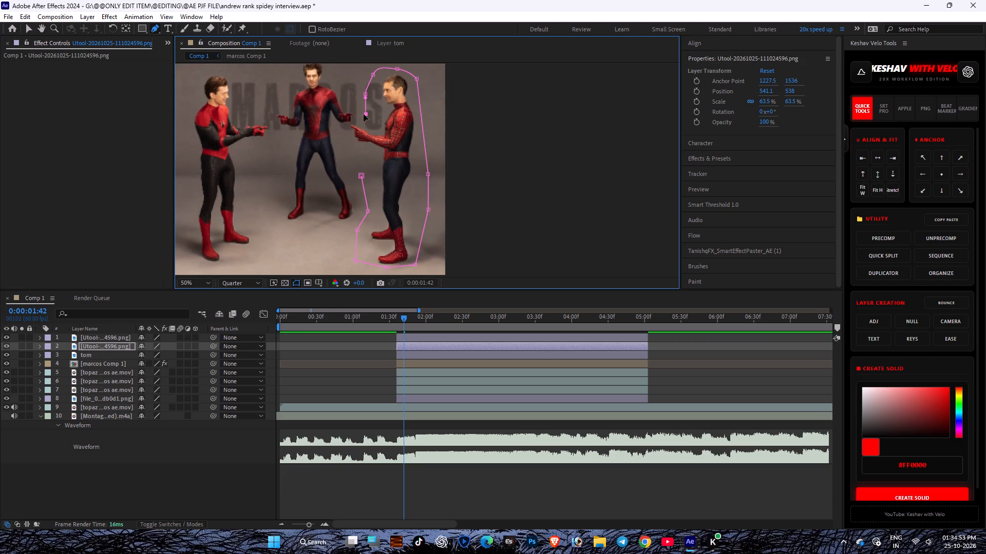
scroll(354, 114, up, 1)
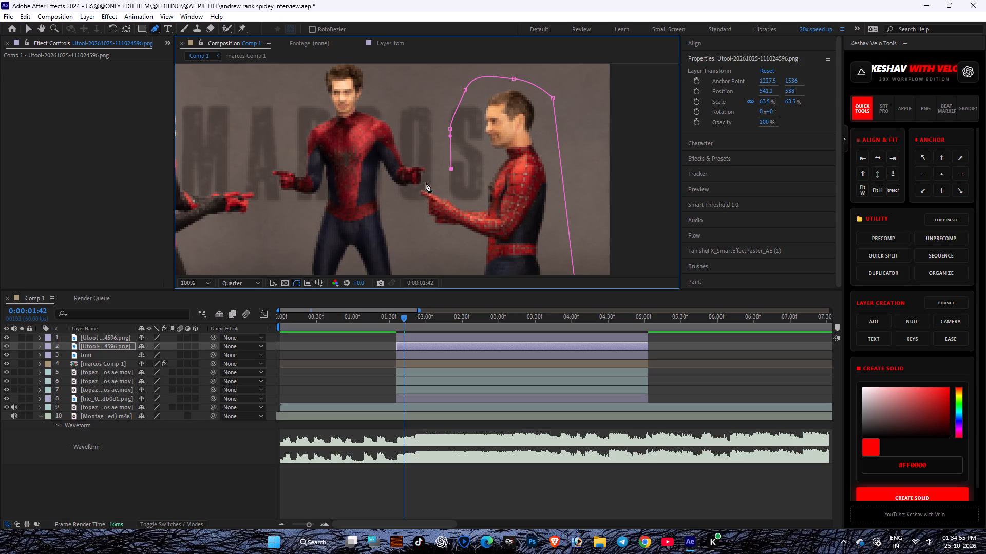
click(426, 183)
click(413, 190)
click(416, 224)
scroll(454, 242, down, 2)
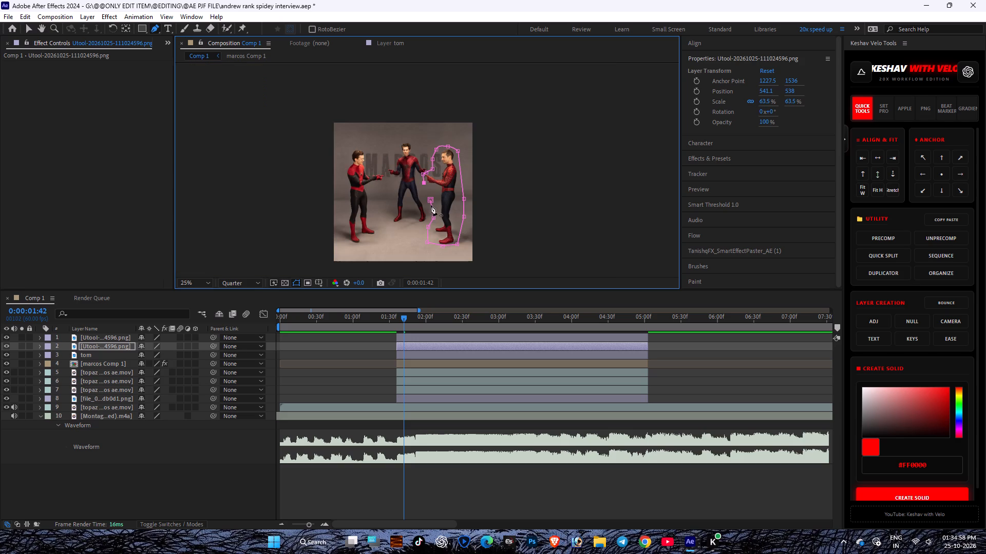
click(430, 201)
Set the Comp 1 preview resolution to Full.
scroll(416, 171, up, 3)
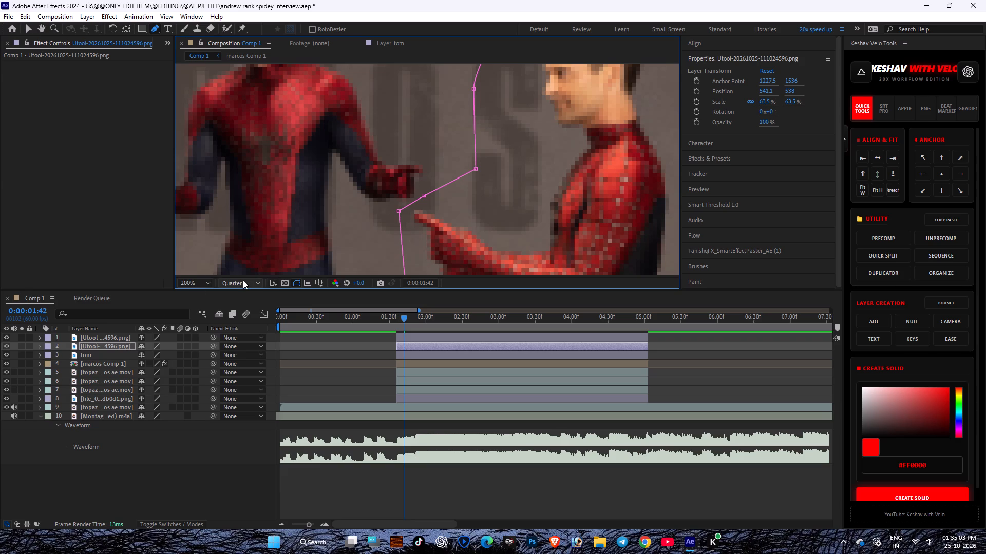
click(243, 280)
click(251, 306)
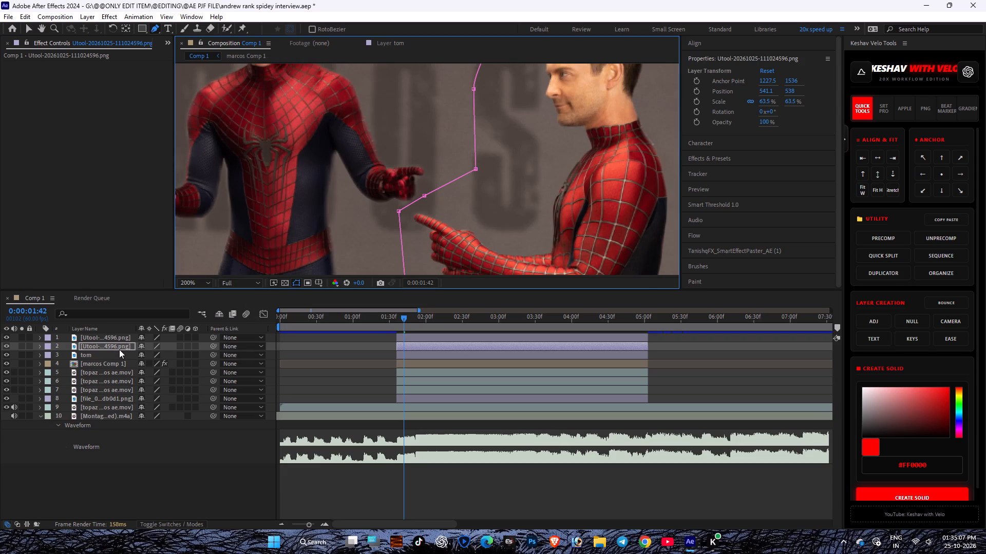
Rename the layer with the masked right Spider-Man as tobey.
right_click(100, 346)
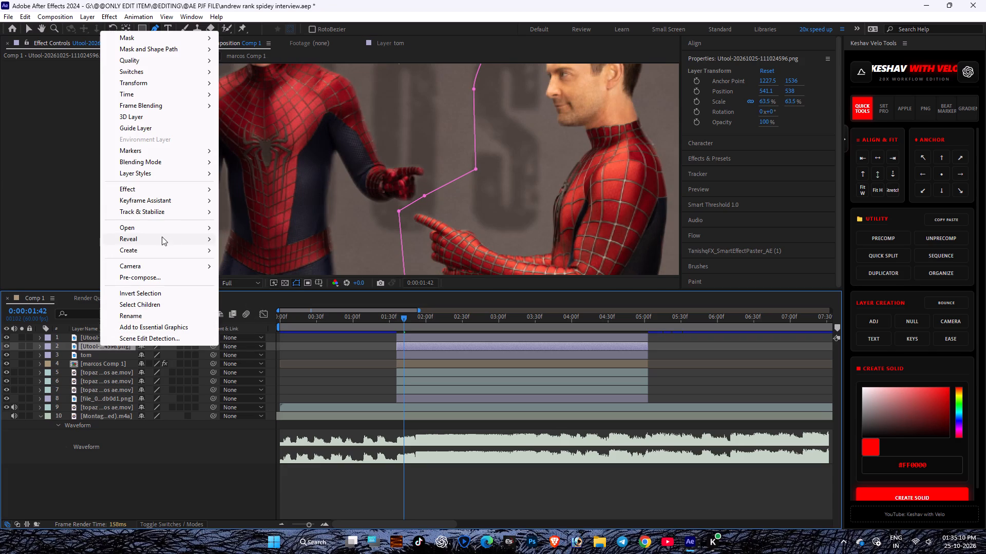
click(163, 319)
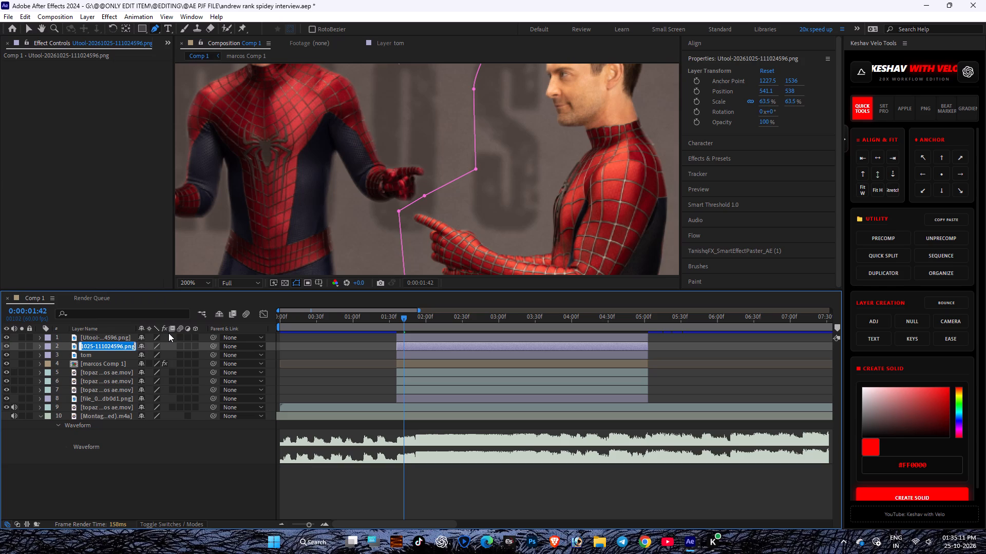
text(tobey)
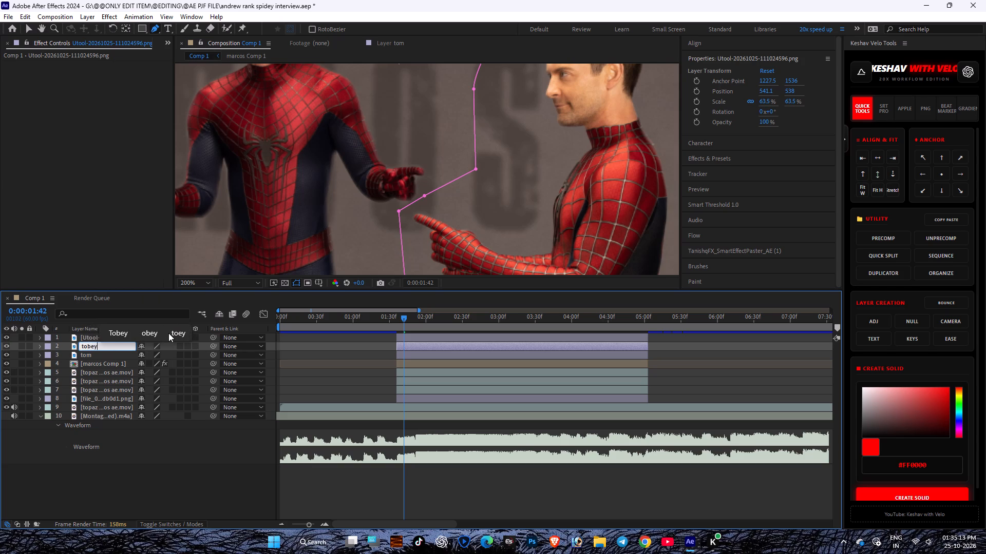
key(Return)
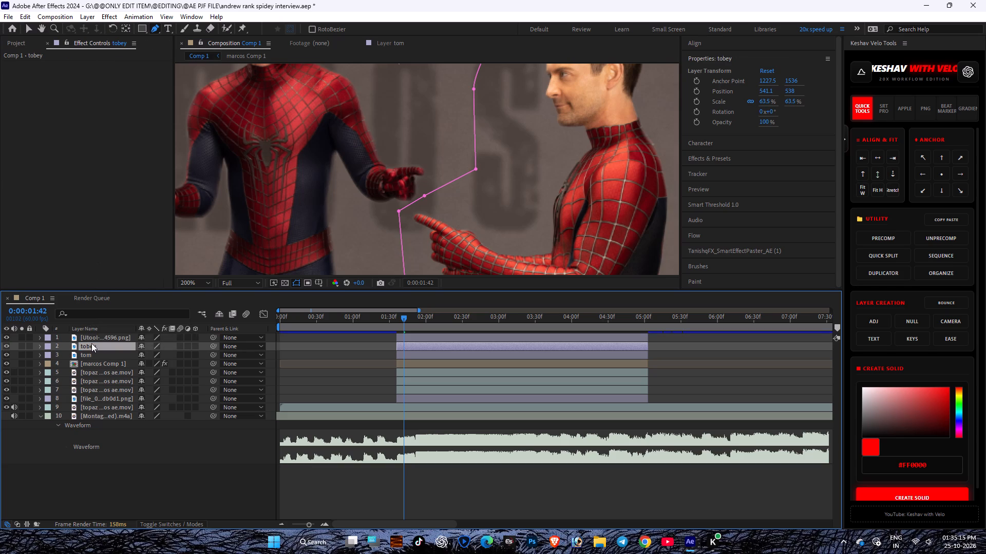
Rename the top Utool-2...24596.png layer as andrew and save the project.
click(88, 338)
right_click(88, 338)
click(108, 307)
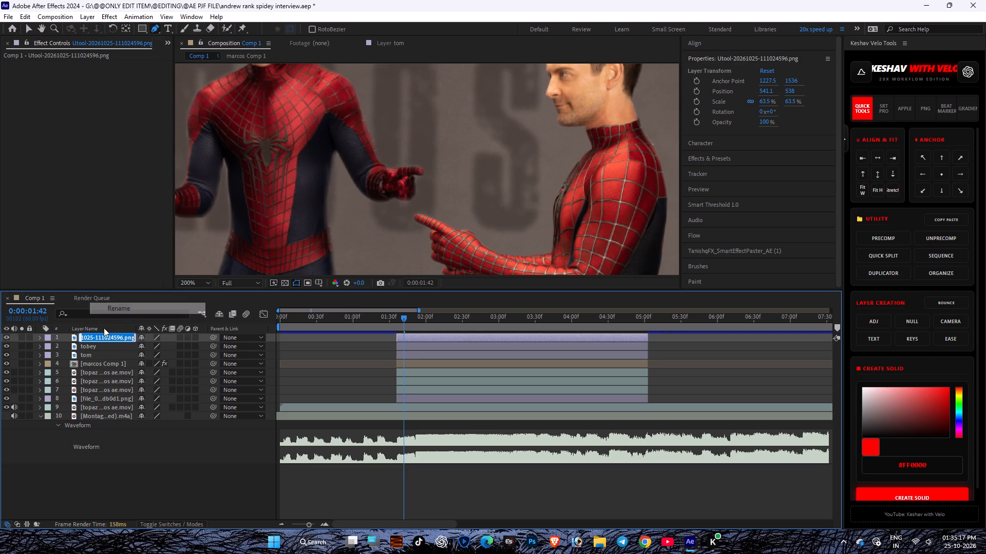
text(andrew)
key(Return)
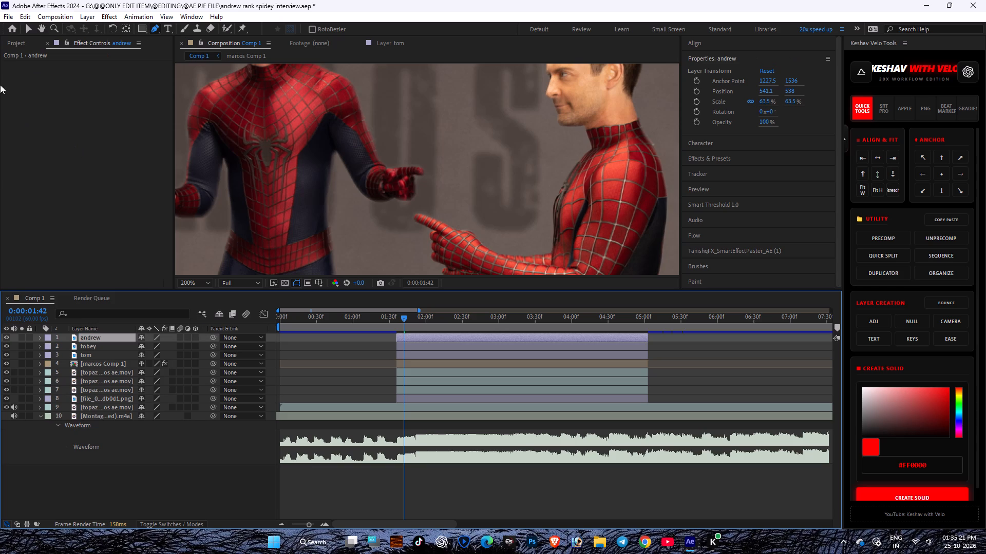
key(ctrl+s)
Draw a closed Pen tool mask around the centre Spider-Man on the andrew layer, passing between his hand and the right figure's pointing finger, and save.
scroll(196, 212, down, 1)
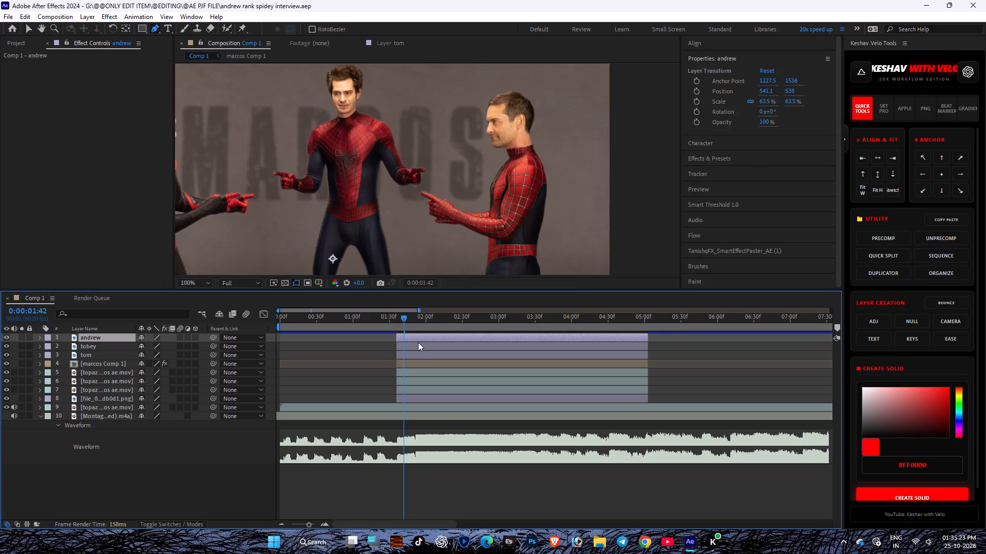
click(303, 70)
click(266, 153)
click(283, 253)
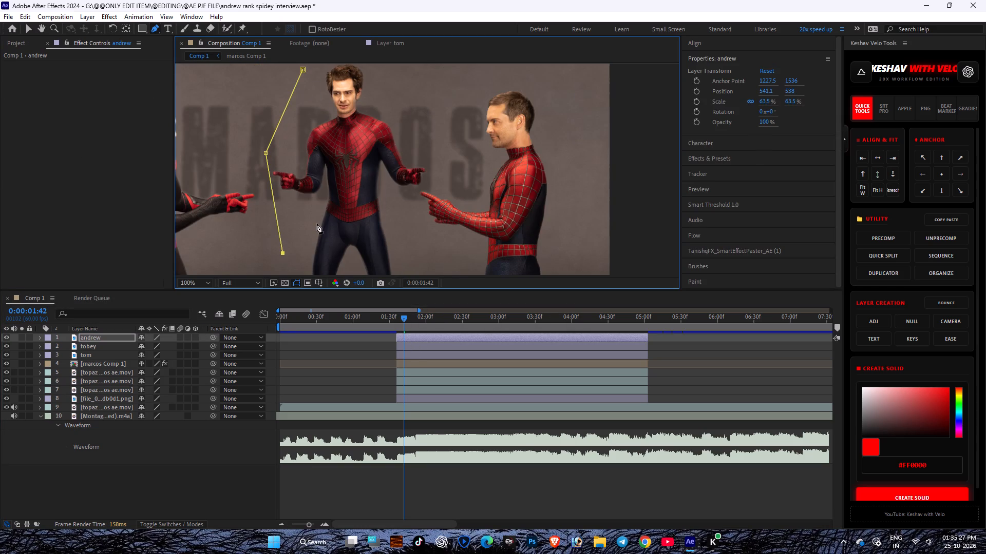
scroll(321, 236, down, 2)
scroll(391, 245, up, 1)
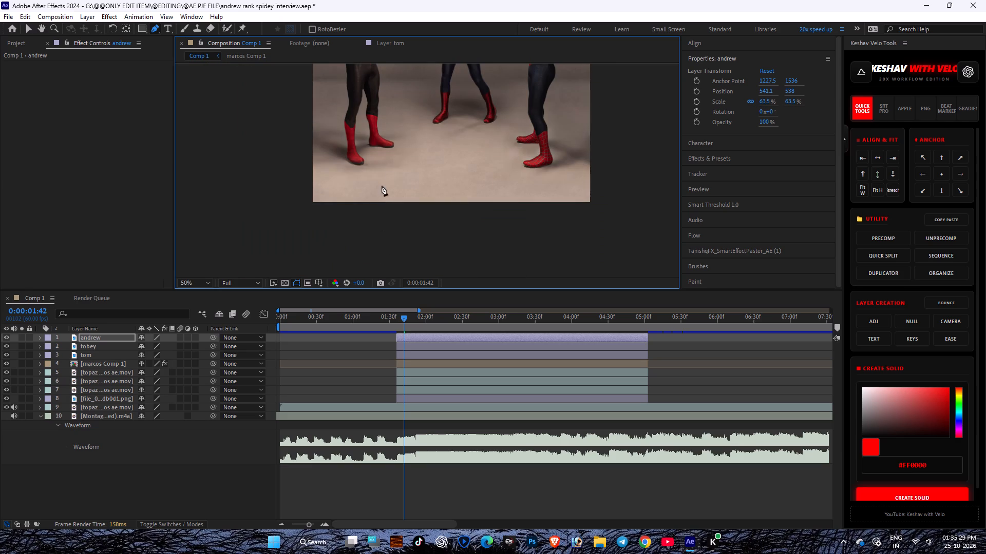
click(420, 128)
click(489, 143)
click(509, 113)
click(503, 77)
scroll(510, 77, down, 2)
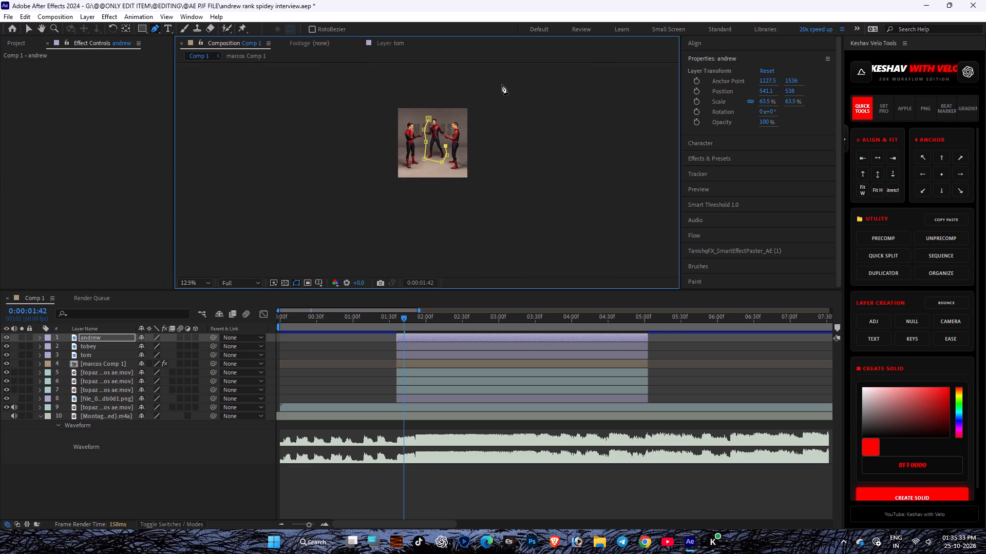
scroll(450, 117, up, 2)
key(space)
key(space)
key(space)
key(space)
key(space)
key(space)
key(space)
key(space)
key(space)
key(space)
key(space)
drag(363, 234, 463, 42)
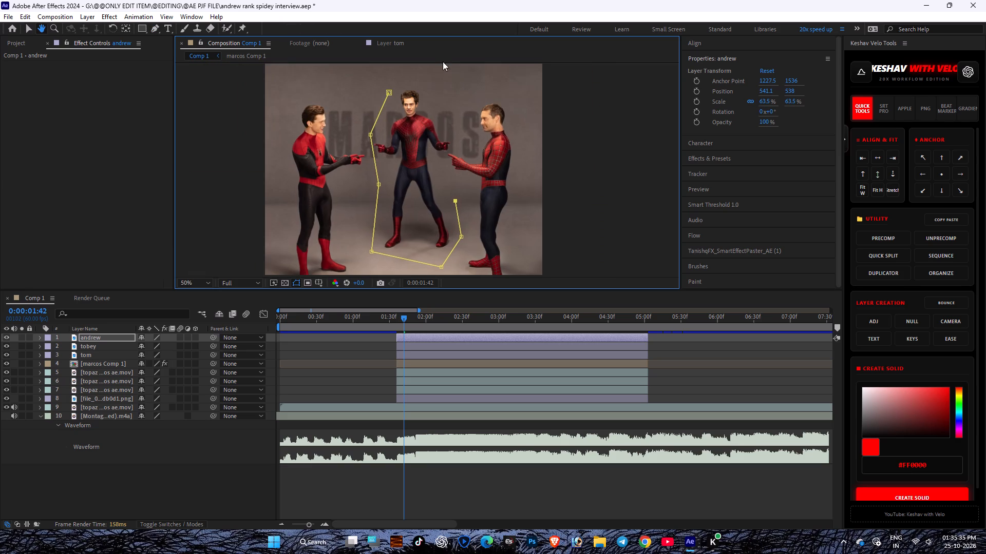
click(444, 165)
scroll(449, 150, up, 2)
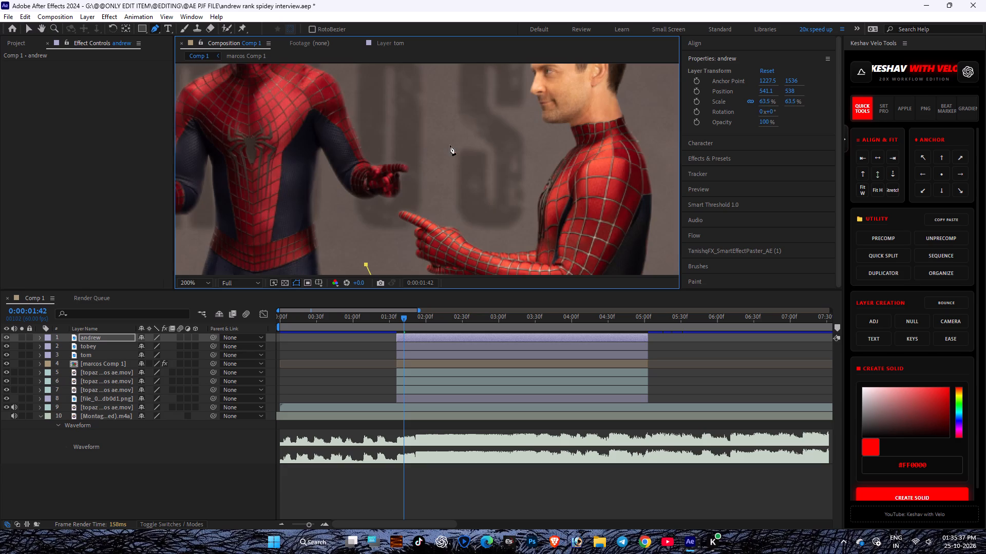
click(367, 215)
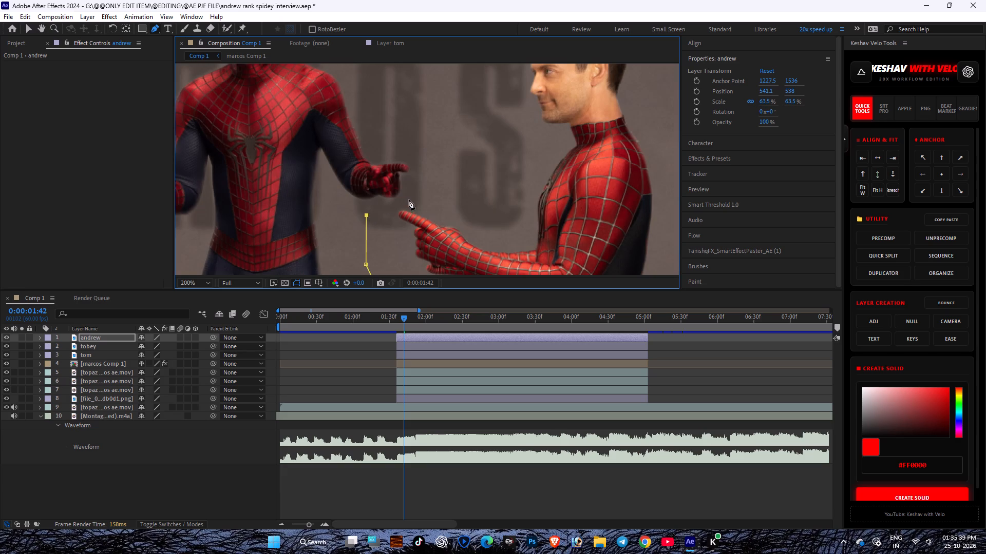
click(413, 197)
click(427, 136)
click(359, 80)
key(space)
key(space)
key(space)
key(space)
key(space)
key(space)
key(space)
key(space)
key(space)
key(space)
key(space)
key(space)
key(space)
key(space)
key(space)
key(space)
key(space)
drag(357, 78, 439, 187)
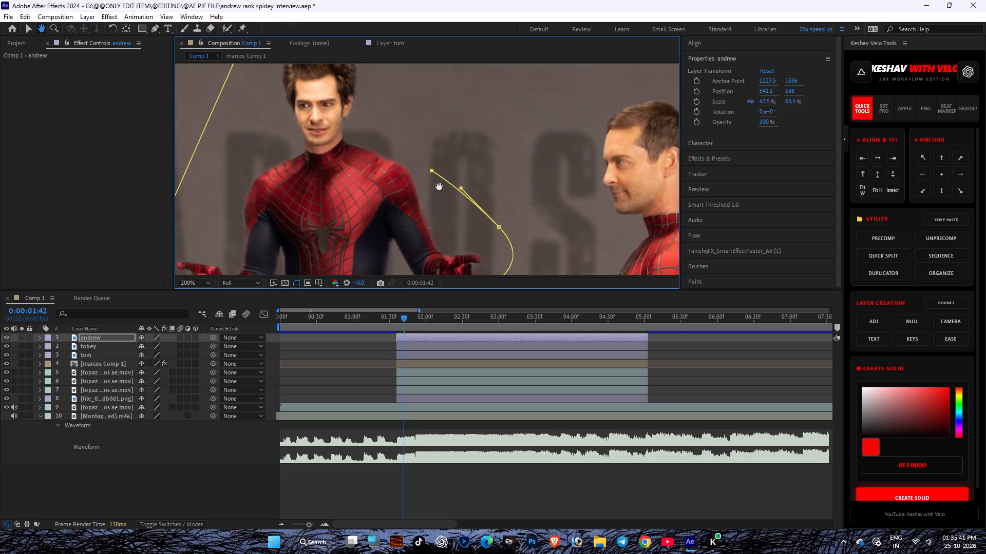
drag(439, 187, 446, 202)
click(377, 69)
click(272, 74)
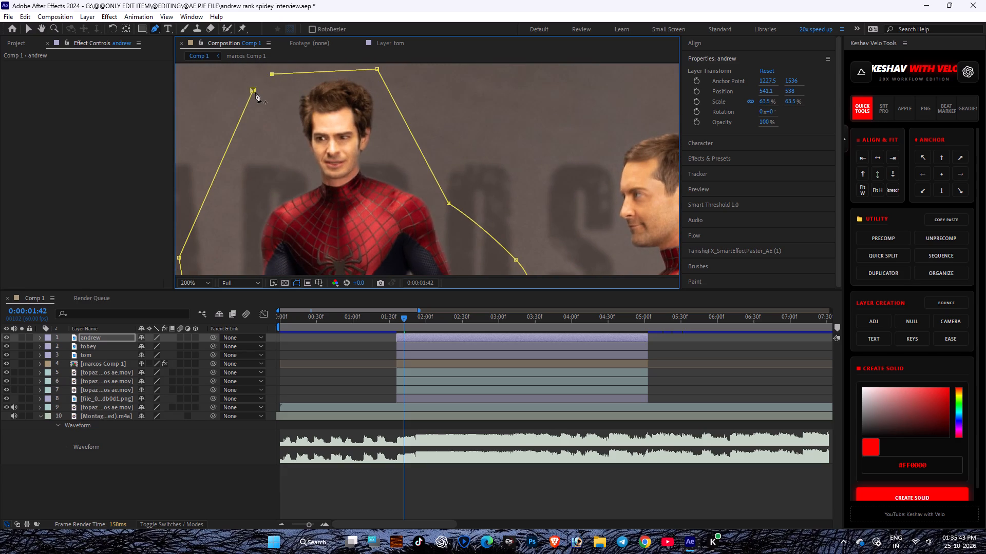
click(255, 92)
key(ctrl+s)
key(Escape)
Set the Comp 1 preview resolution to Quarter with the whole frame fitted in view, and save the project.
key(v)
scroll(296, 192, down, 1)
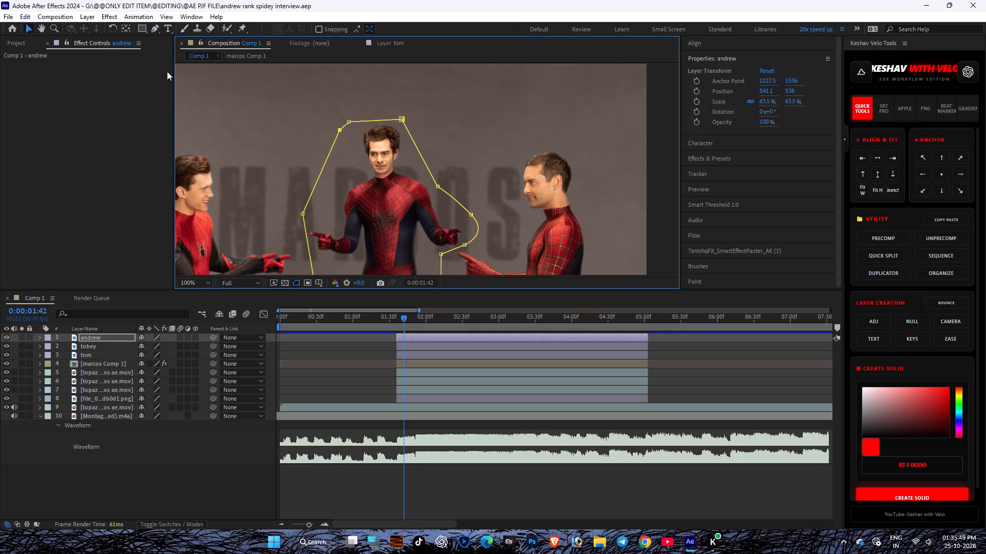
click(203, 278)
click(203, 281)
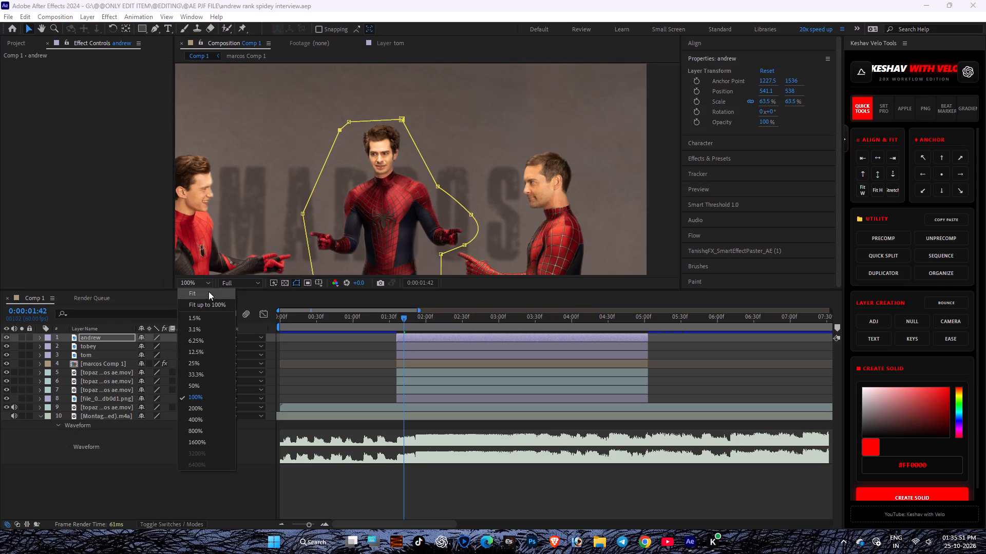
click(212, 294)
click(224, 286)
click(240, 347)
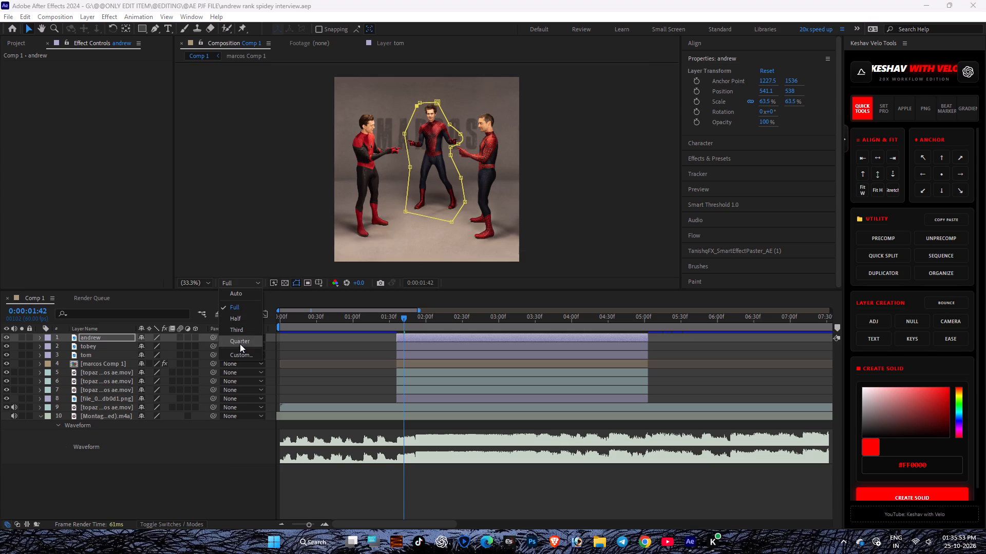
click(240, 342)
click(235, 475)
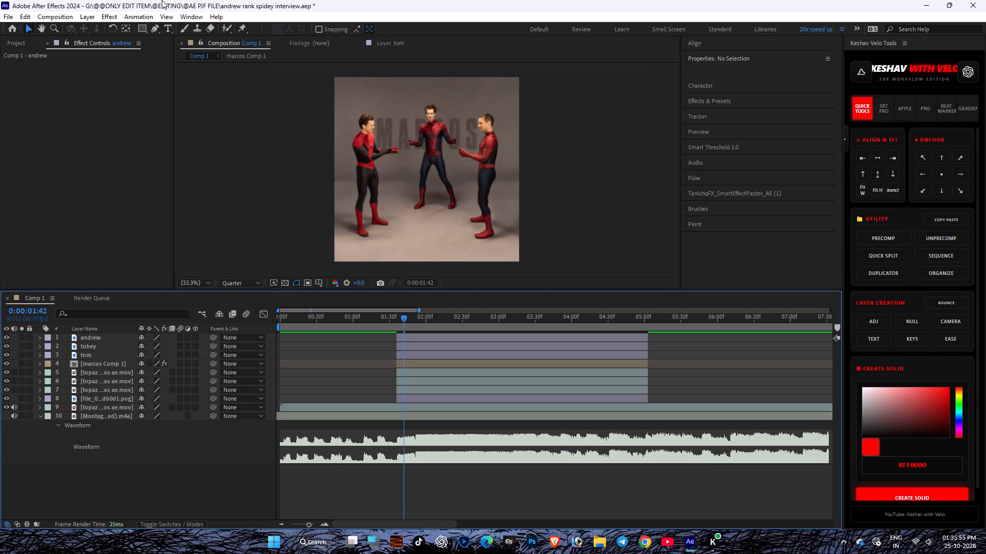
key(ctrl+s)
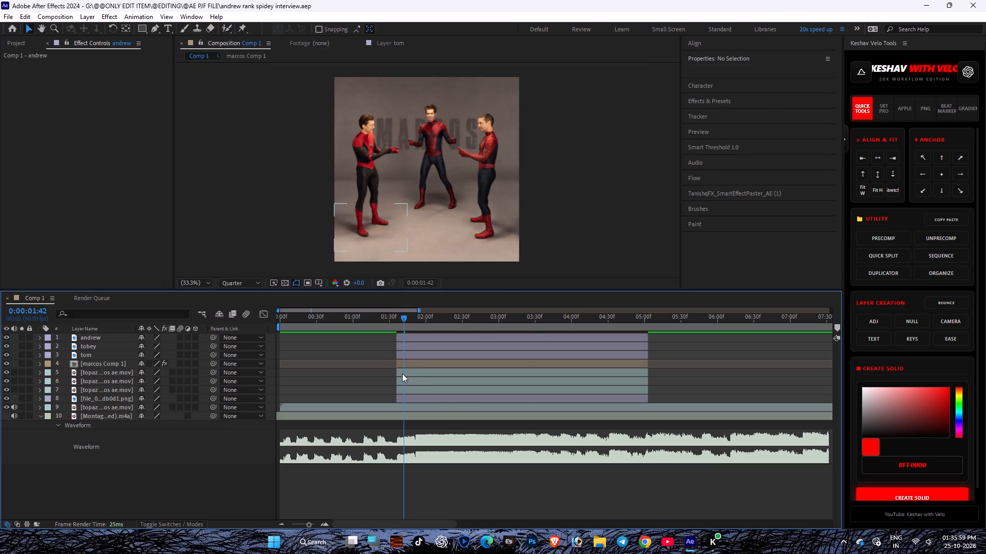
Move the marcos Comp 1 layer below the three topaz...os ae.mov layers, directly above the file_0...db0d1.png layer, and save the project.
click(402, 373)
click(405, 363)
drag(107, 362, 109, 372)
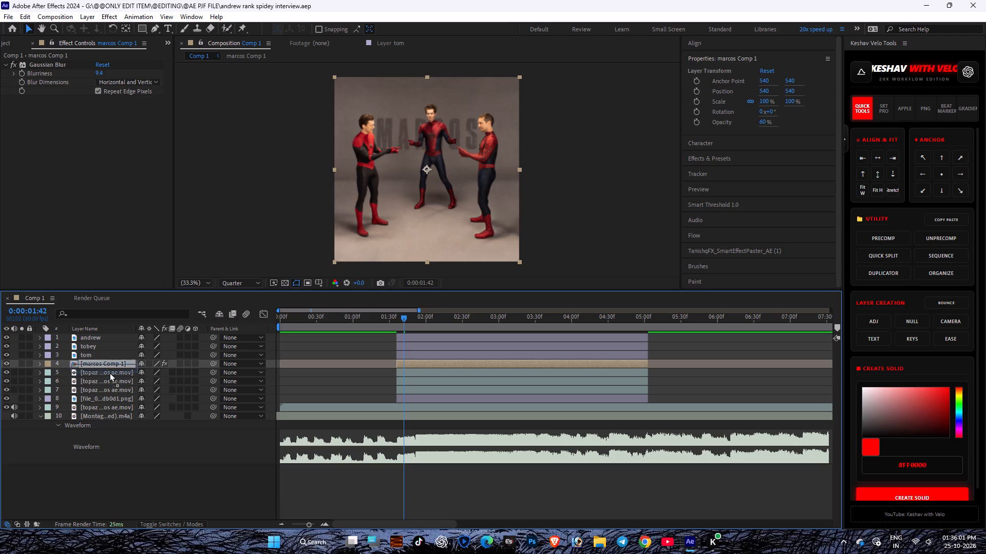
drag(109, 372, 121, 395)
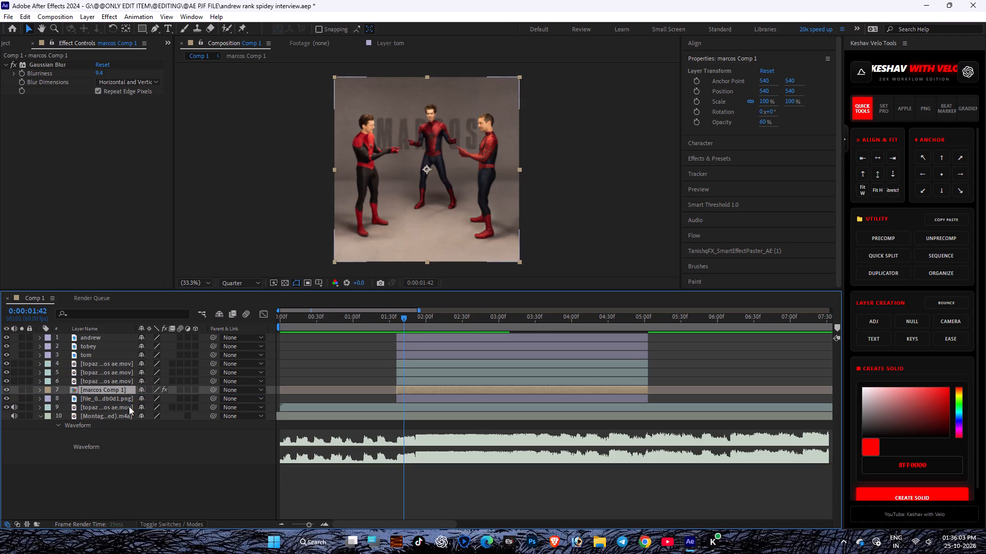
click(174, 471)
key(ctrl+s)
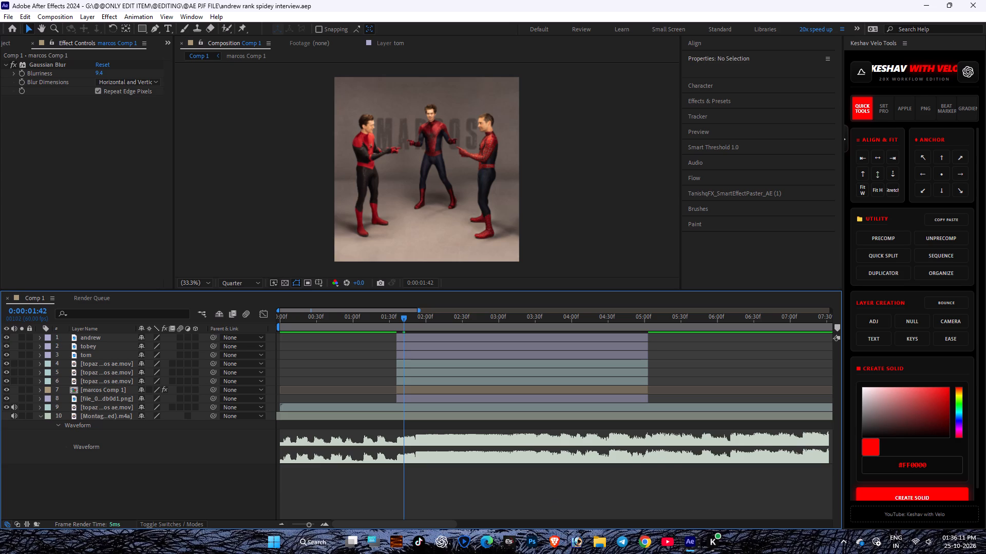
On the middle masked topaz...os ae.mov layer, raise the two upper mask points to the centre figure's upper thighs and pull the upper-left side point outward.
click(100, 380)
click(97, 367)
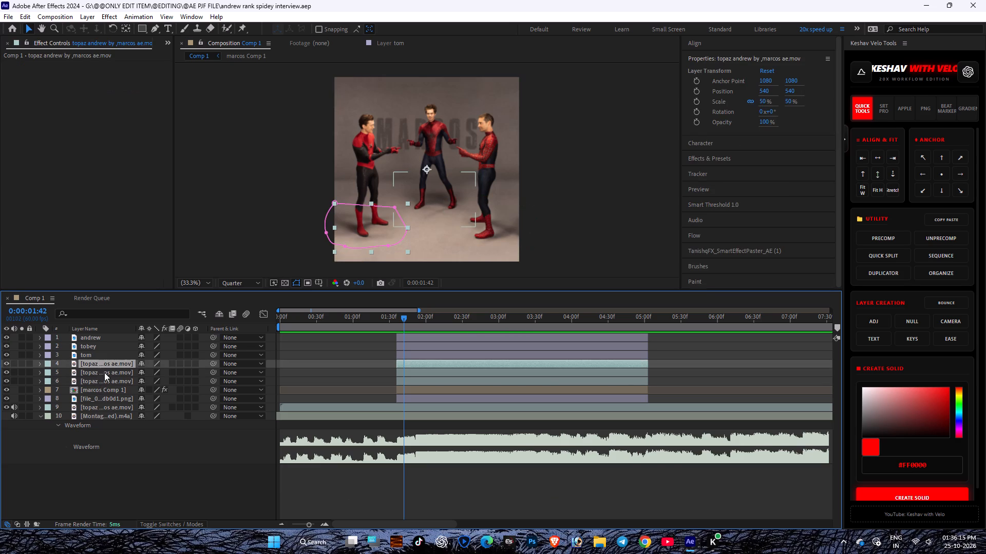
click(104, 375)
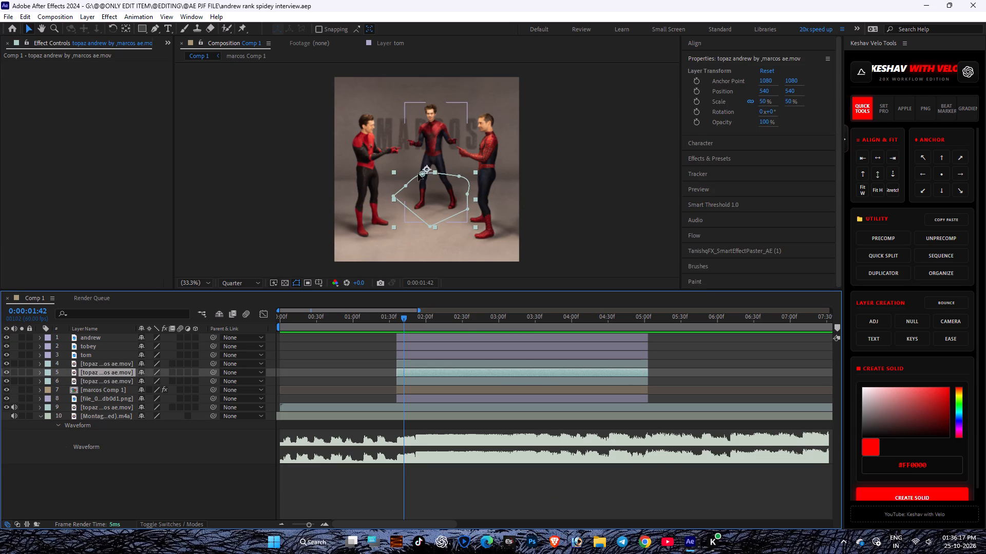
drag(423, 174, 423, 191)
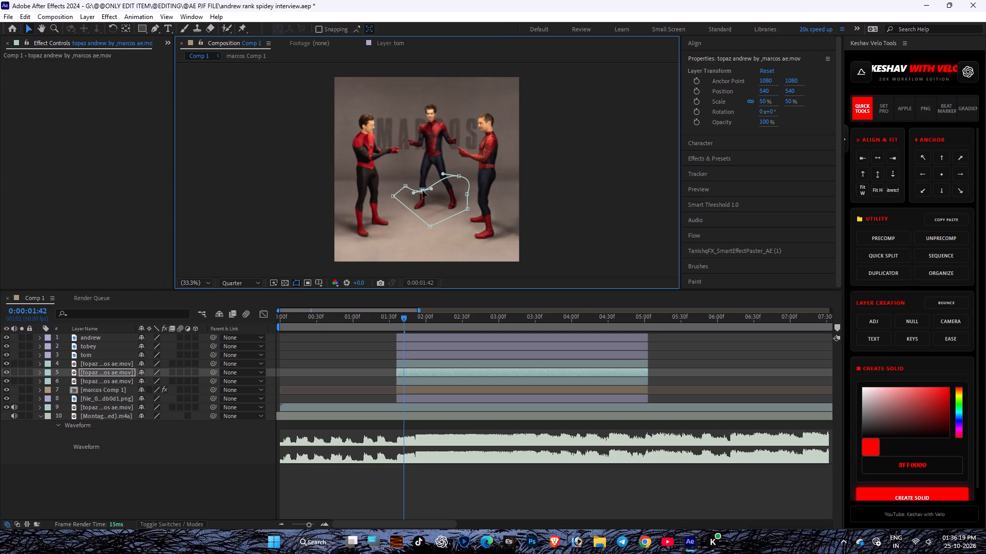
drag(423, 191, 421, 164)
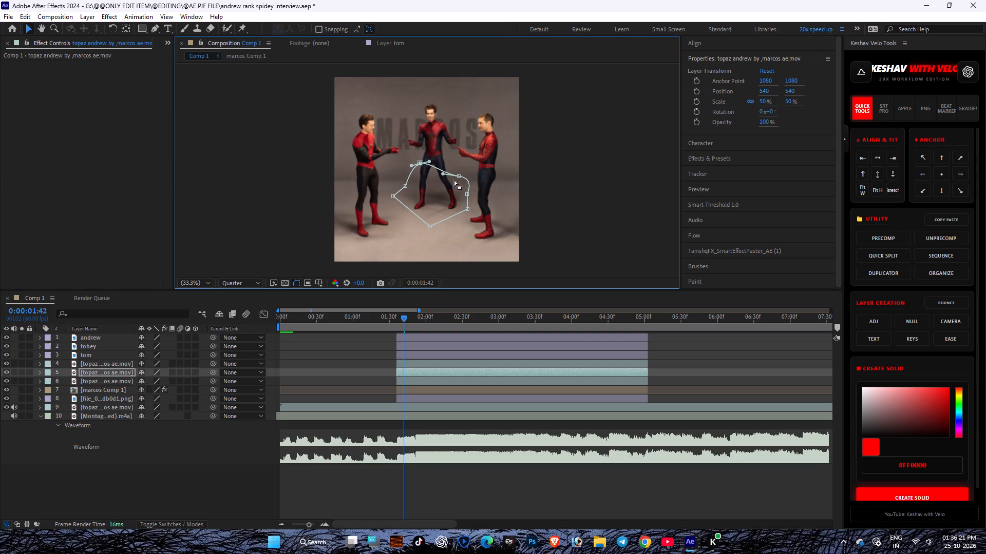
drag(459, 177, 461, 163)
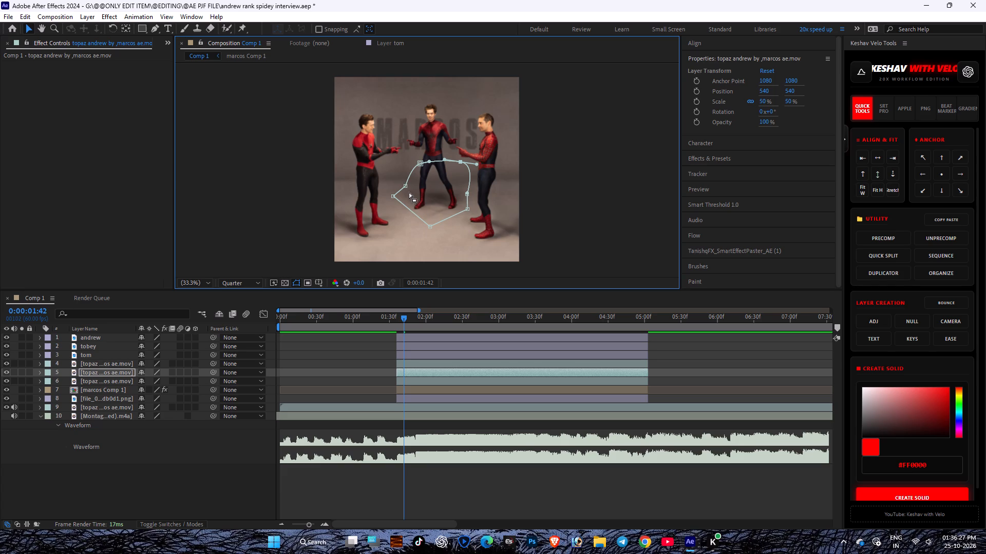
click(404, 181)
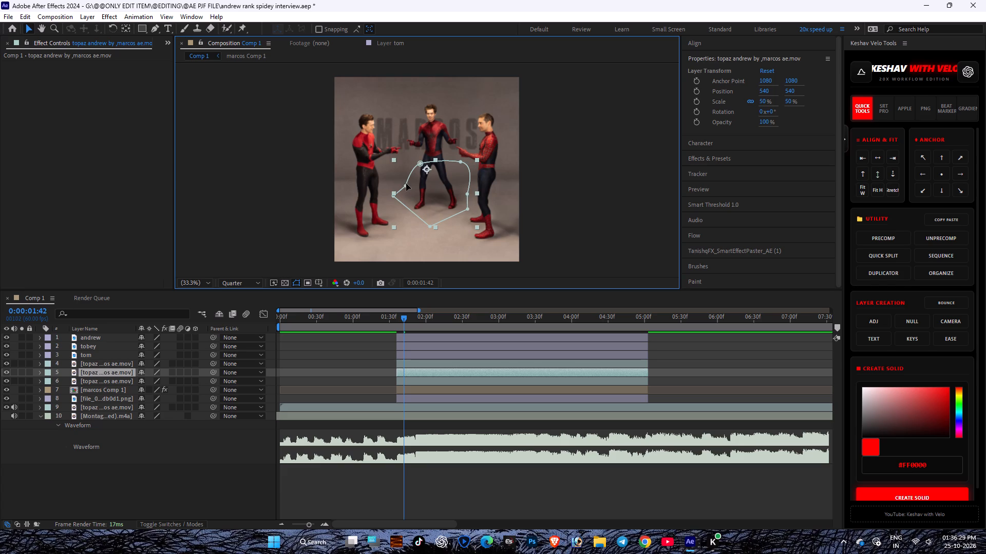
drag(406, 186, 389, 177)
click(164, 470)
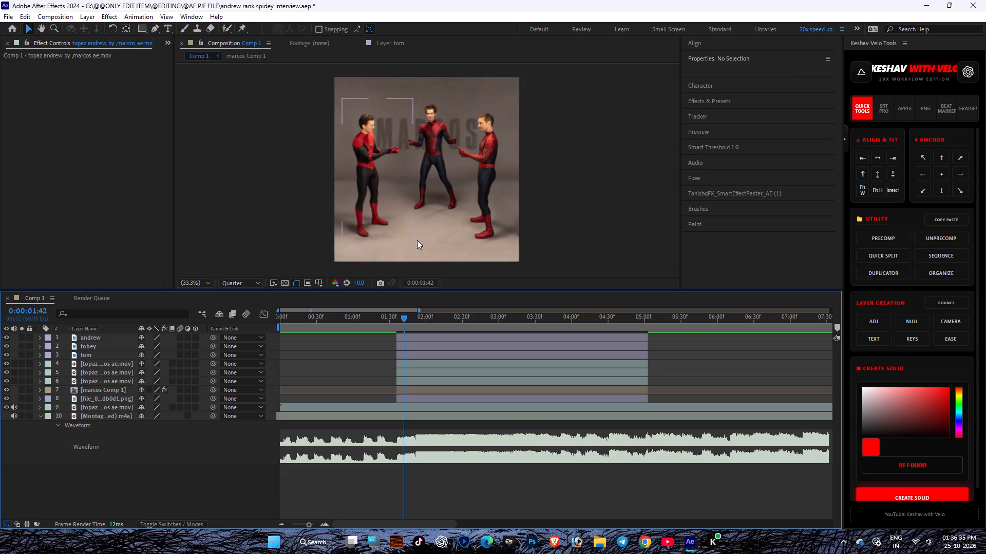
Set the Comp 1 preview resolution to Full and save the project.
scroll(407, 193, up, 2)
scroll(444, 214, down, 1)
scroll(315, 265, up, 1)
click(243, 284)
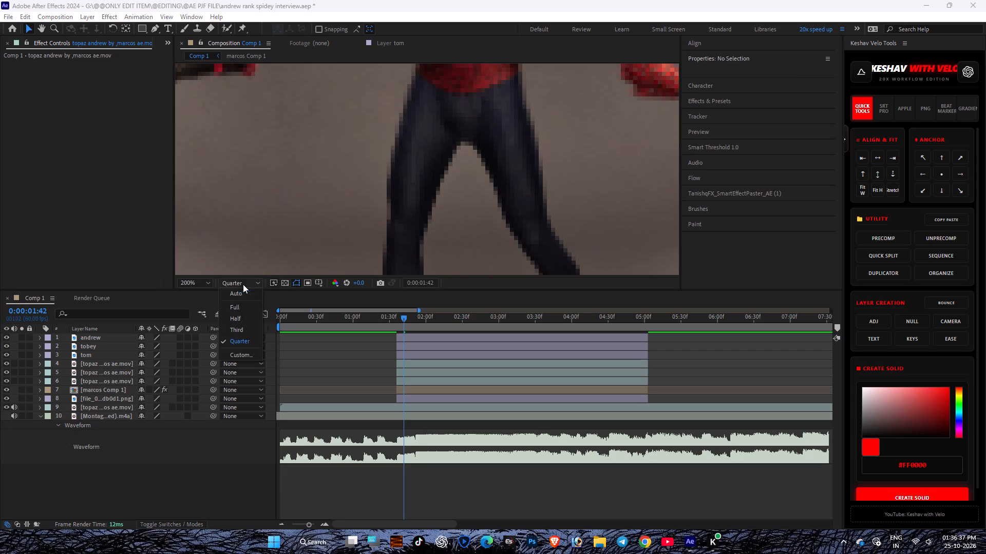
click(250, 306)
click(206, 284)
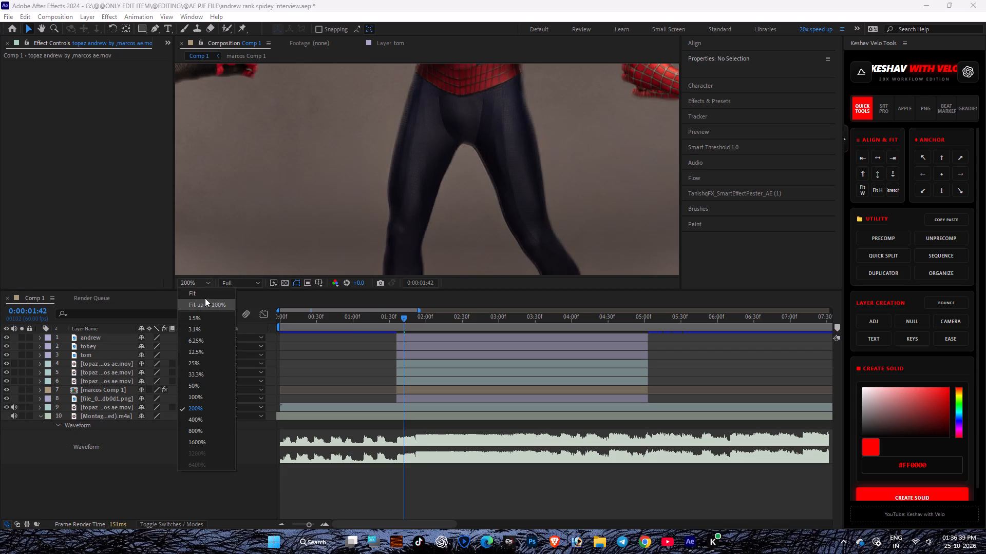
click(200, 295)
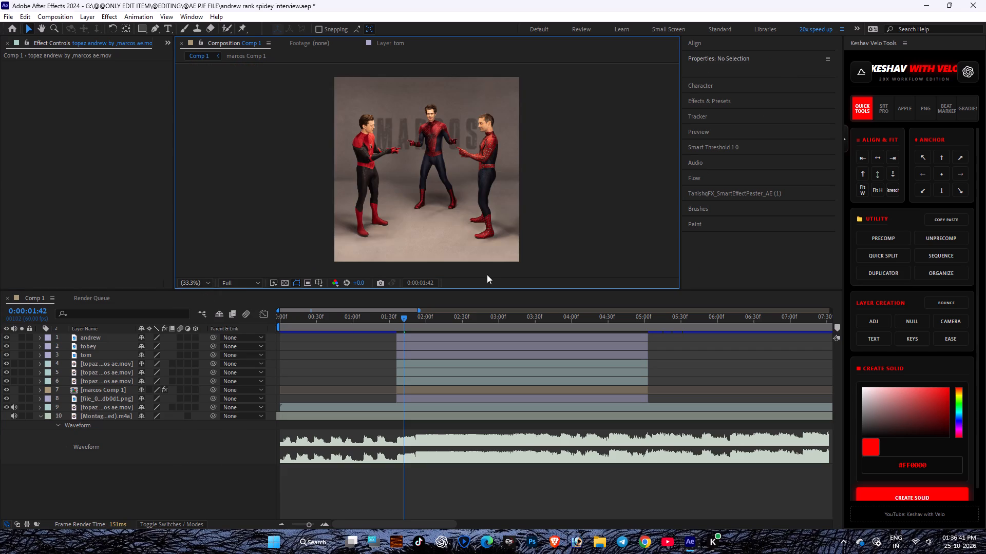
key(ctrl+s)
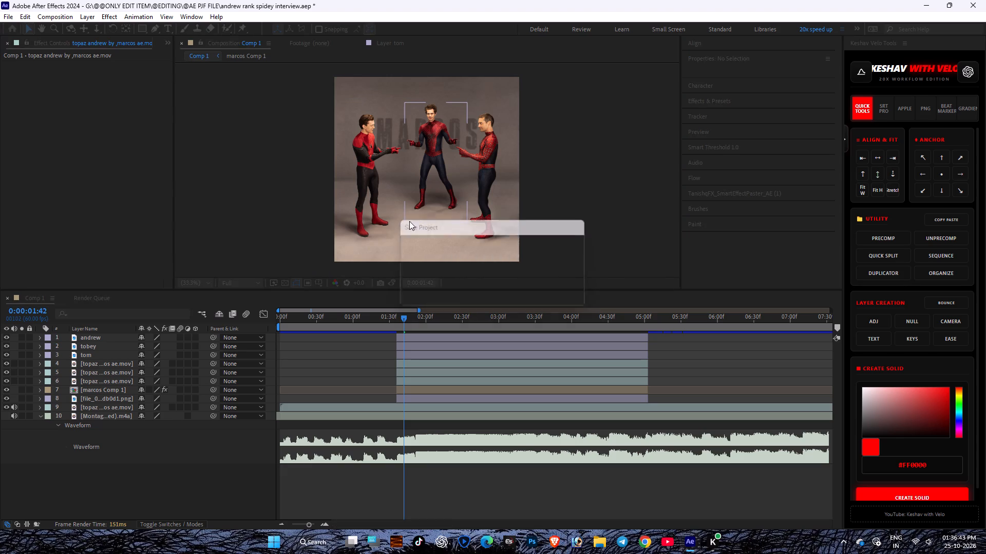
On the middle masked topaz...os ae.mov layer, lower the upper mask points to the centre figure's boot tops and pull the upper-left side point inward.
click(411, 364)
click(412, 372)
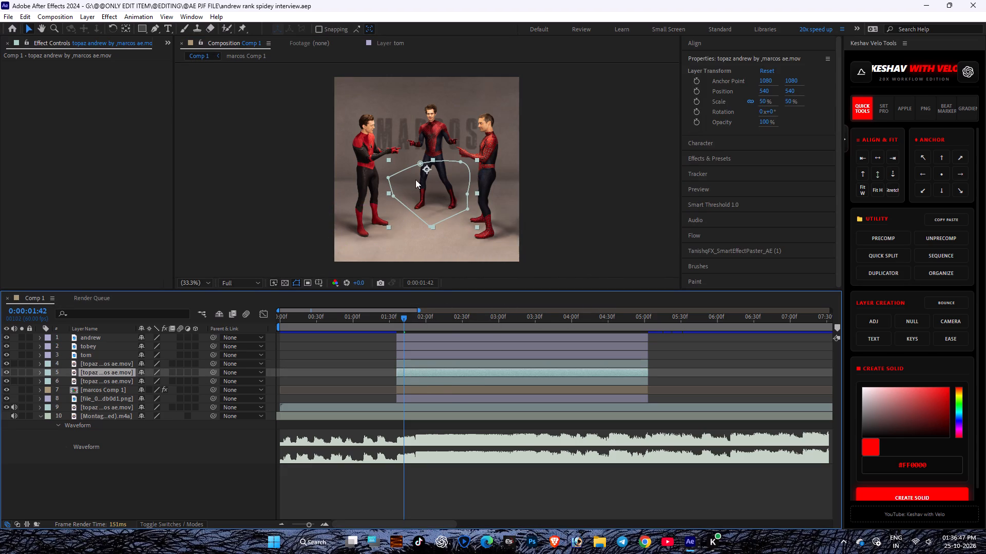
drag(421, 164, 429, 207)
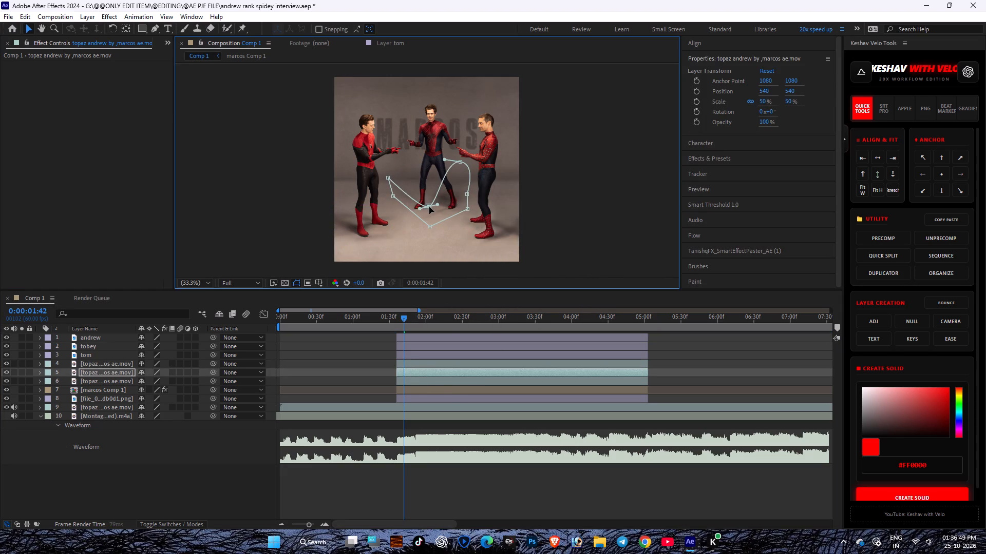
drag(429, 207, 429, 203)
drag(427, 202, 426, 186)
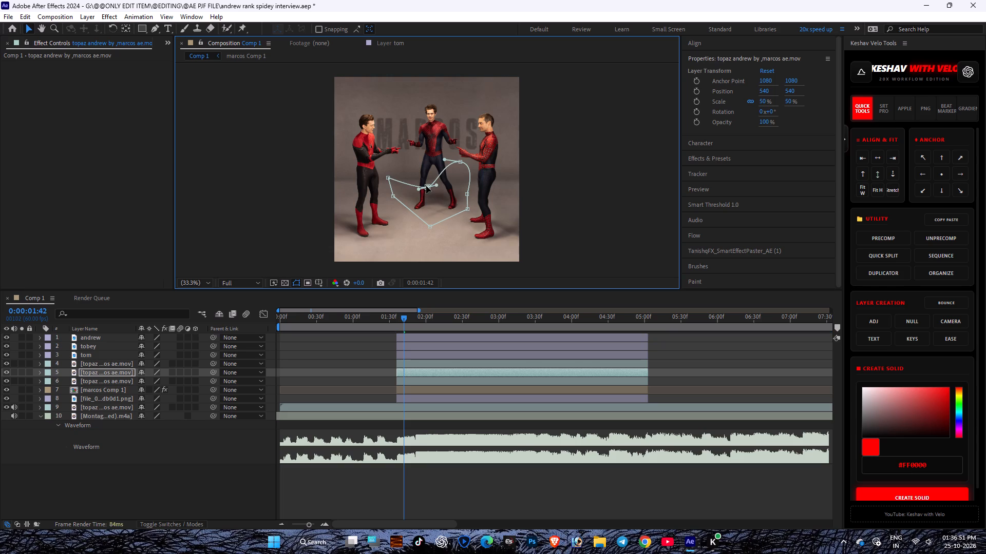
drag(426, 186, 432, 192)
drag(462, 162, 452, 190)
scroll(427, 190, up, 1)
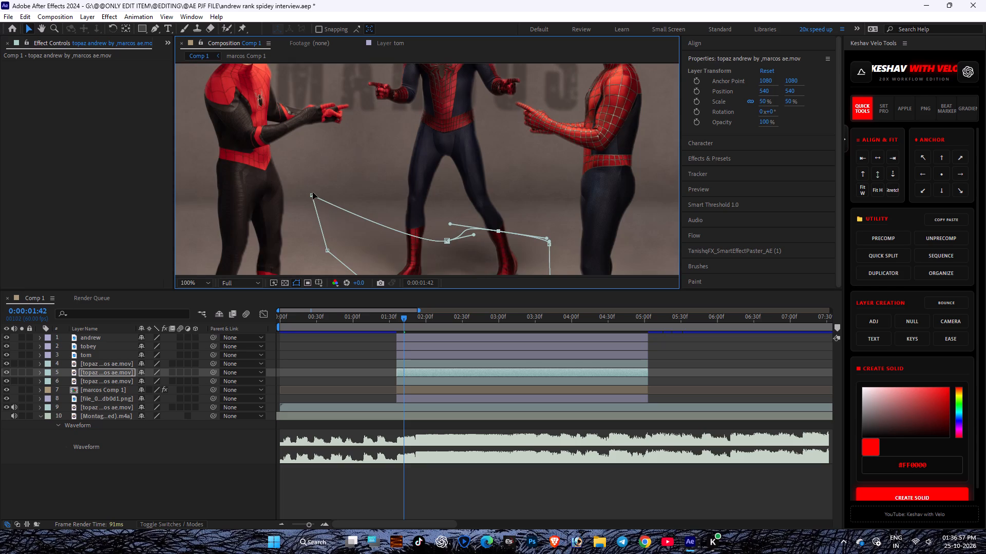
drag(313, 195, 371, 220)
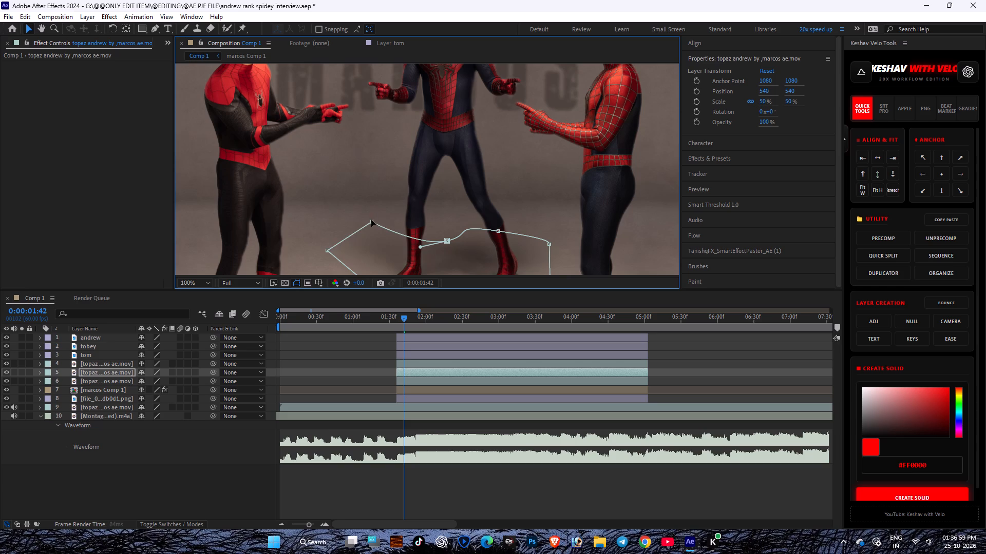
drag(371, 220, 366, 219)
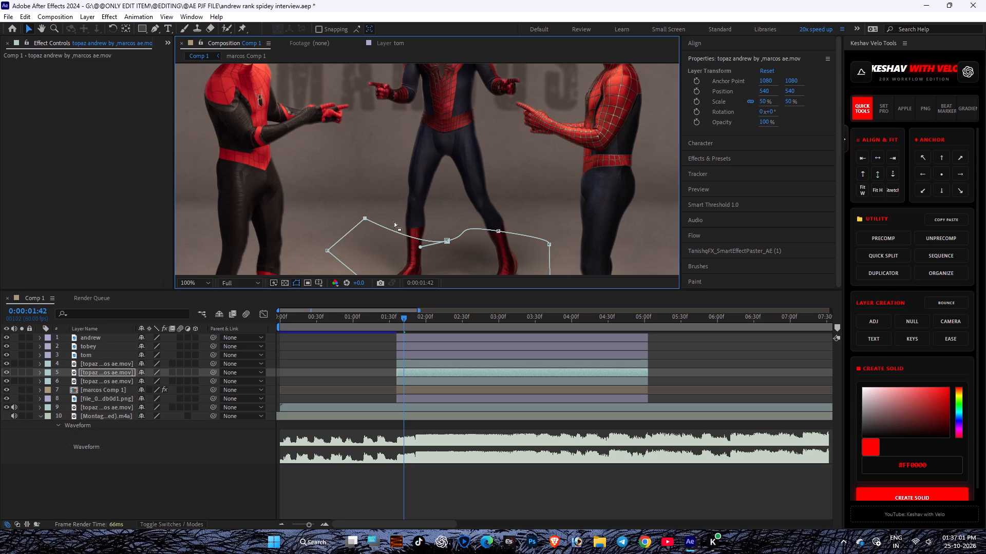
drag(446, 242, 428, 217)
In the same topaz footage's Layer view, refine the mask's upper edge at the left boot top and move the upper-left corner point slightly outward.
click(383, 47)
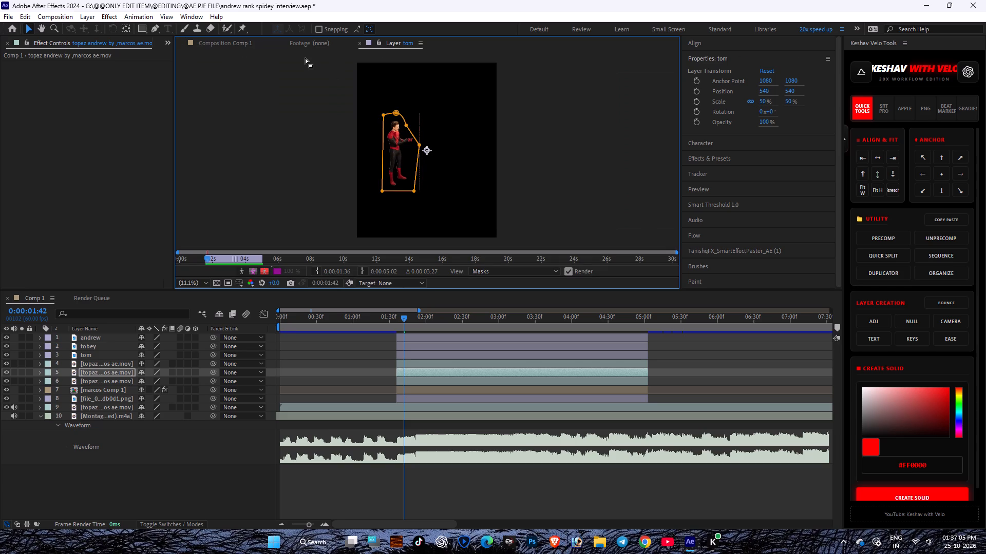
click(241, 42)
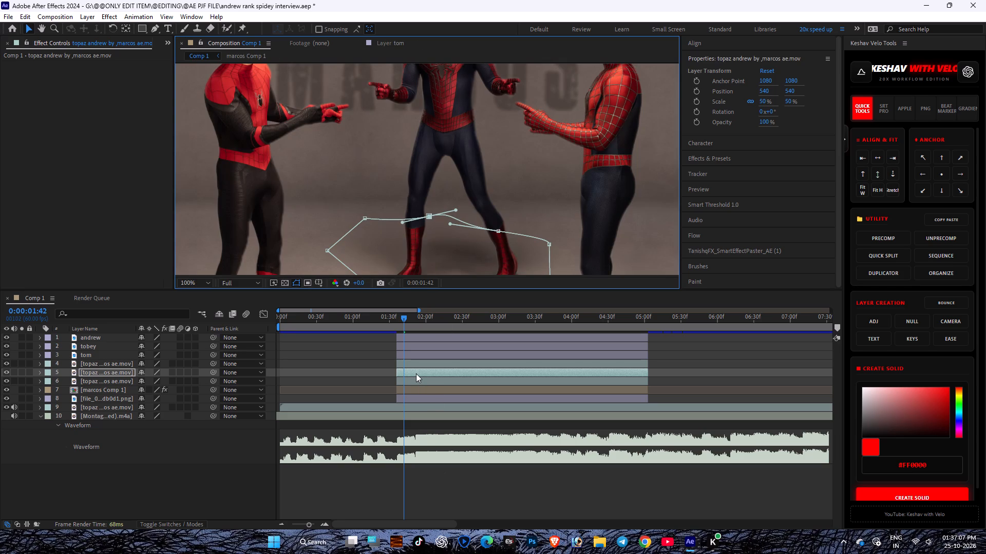
double_click(416, 373)
scroll(420, 166, up, 1)
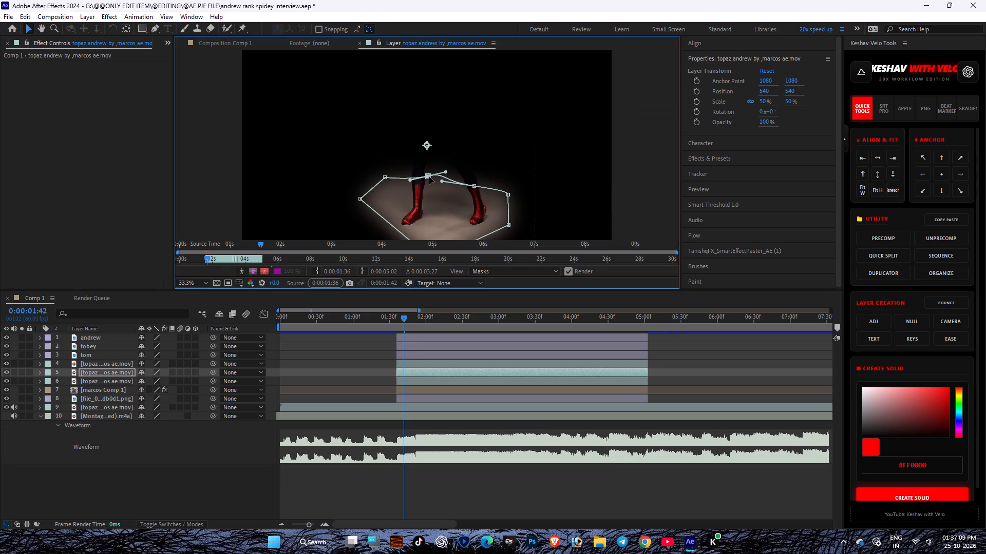
drag(427, 179, 413, 90)
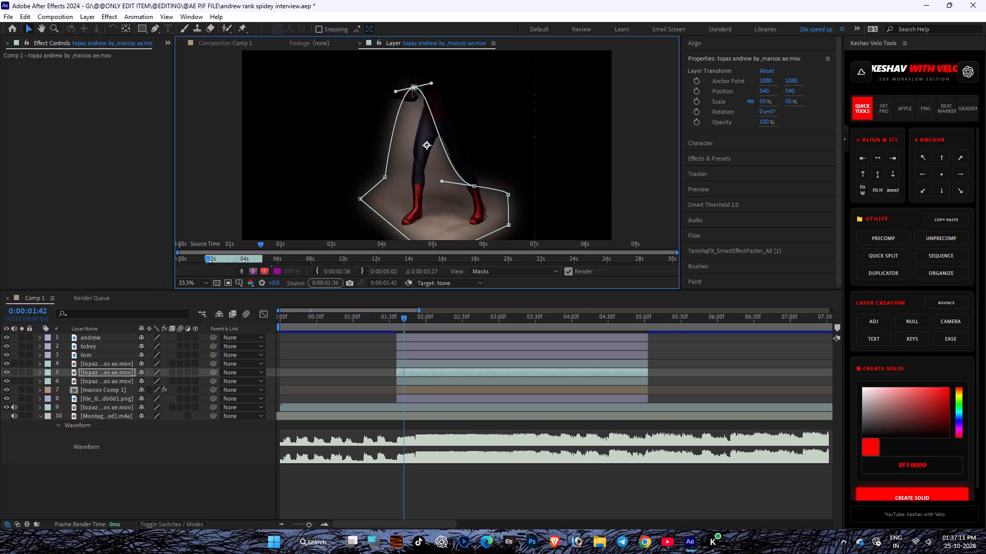
drag(413, 90, 423, 183)
drag(384, 176, 374, 179)
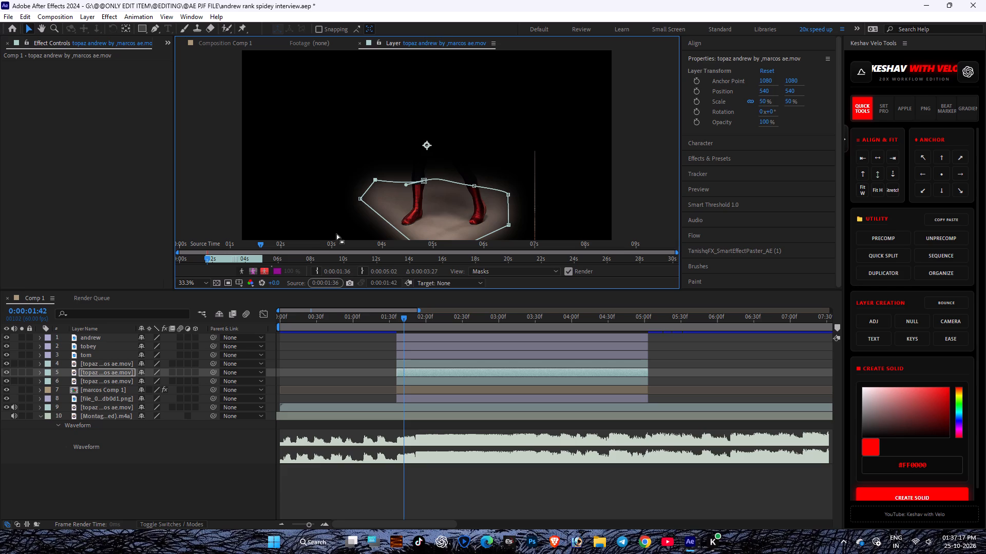
click(224, 41)
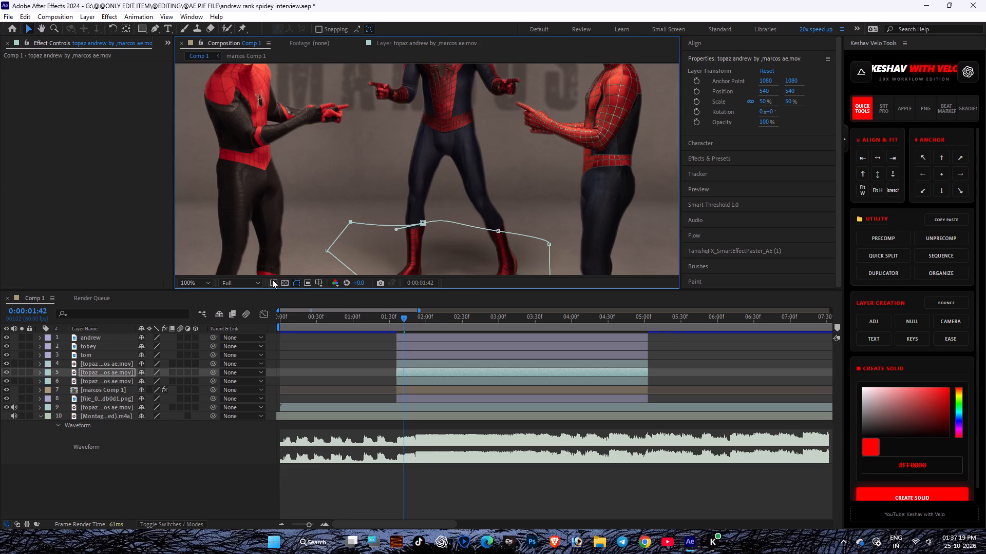
Fit the whole Comp 1 frame in view, set the preview resolution to Quarter, and save the project.
scroll(199, 286, up, 1)
click(198, 286)
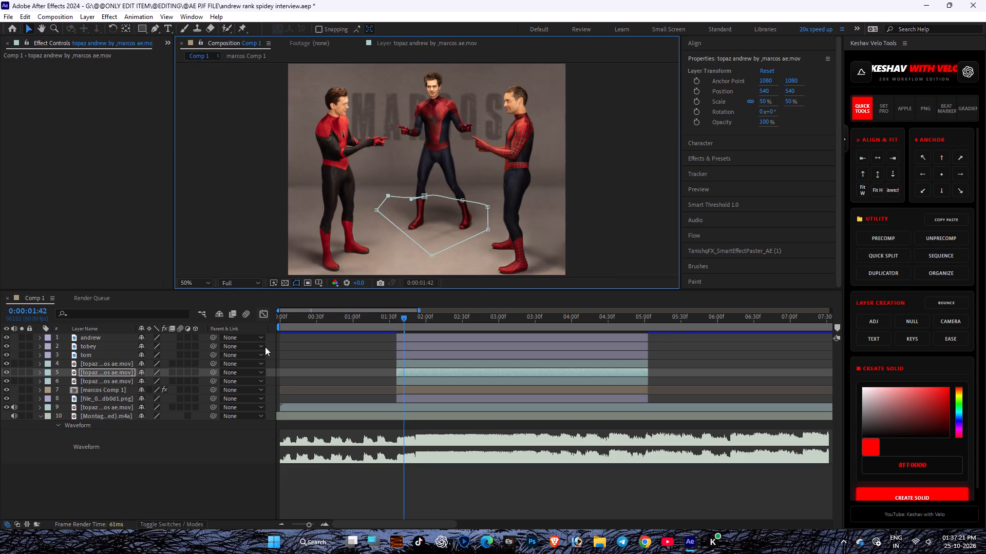
click(238, 489)
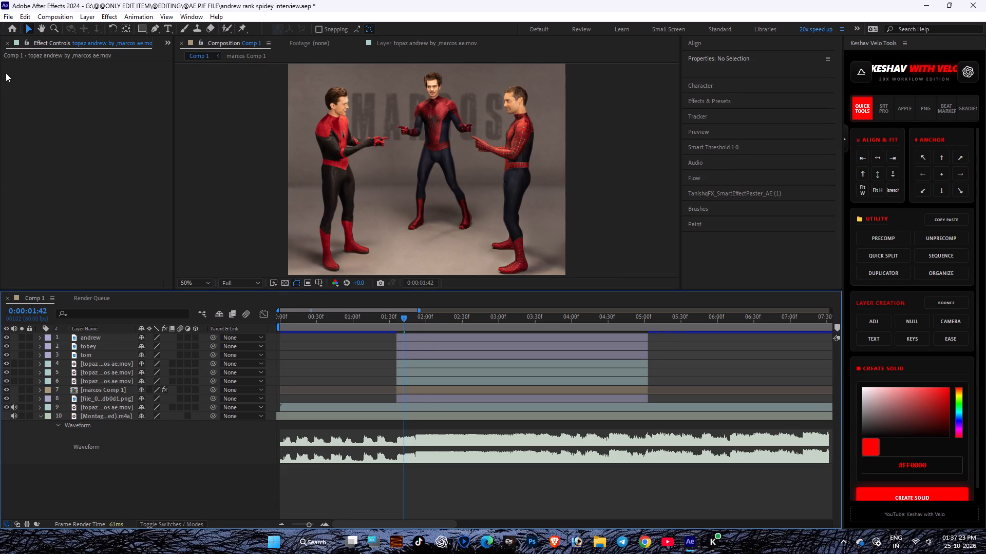
click(205, 282)
click(205, 296)
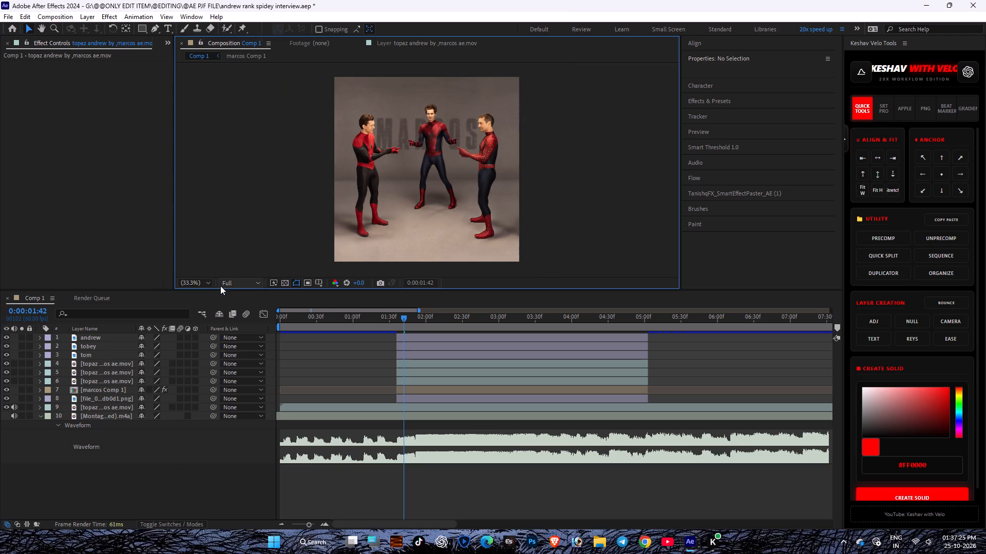
click(223, 286)
click(242, 339)
key(ctrl+s)
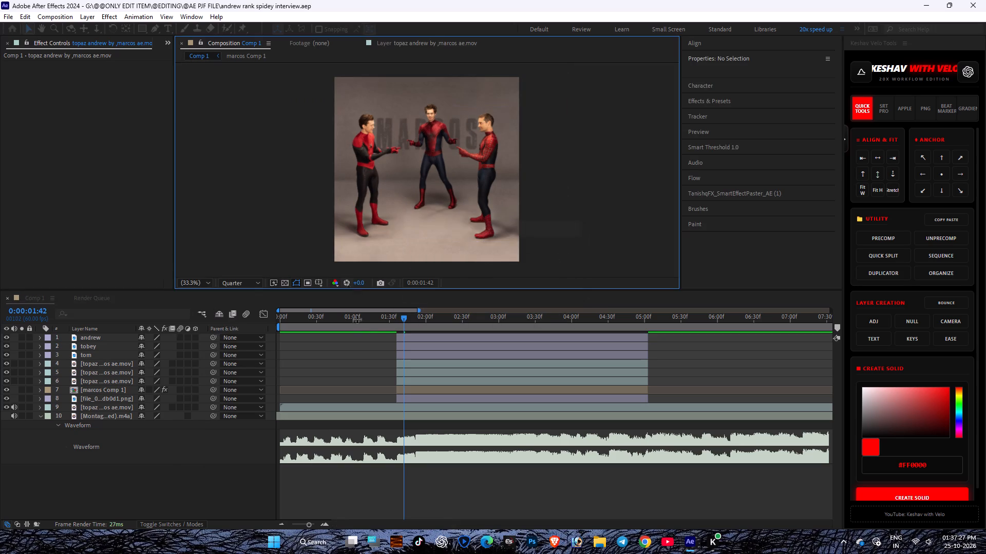
Pre-compose the andrew layer and the masked topaz...os ae.mov layer around the centre figure's feet into a composition named Andrew.
click(368, 348)
click(416, 336)
drag(407, 322, 408, 322)
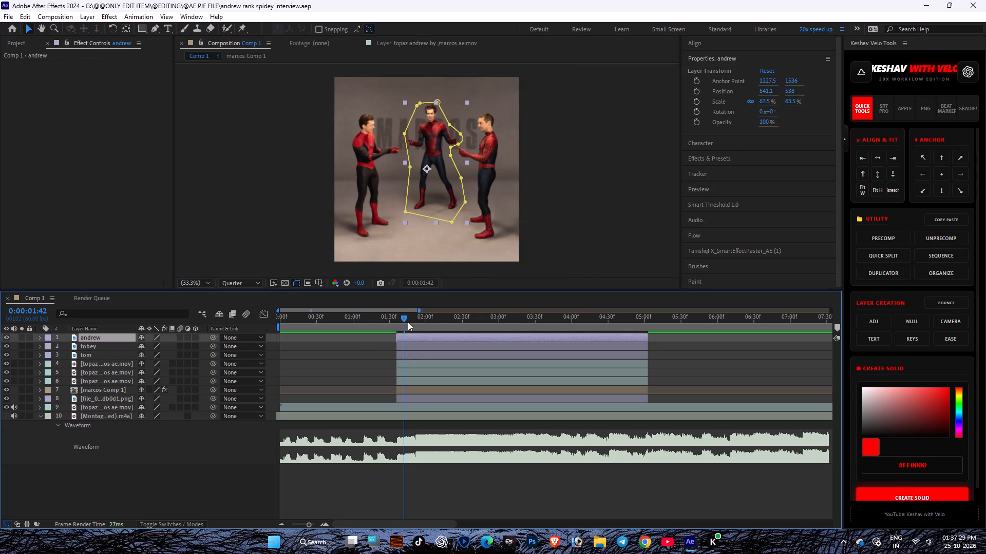
drag(408, 322, 405, 343)
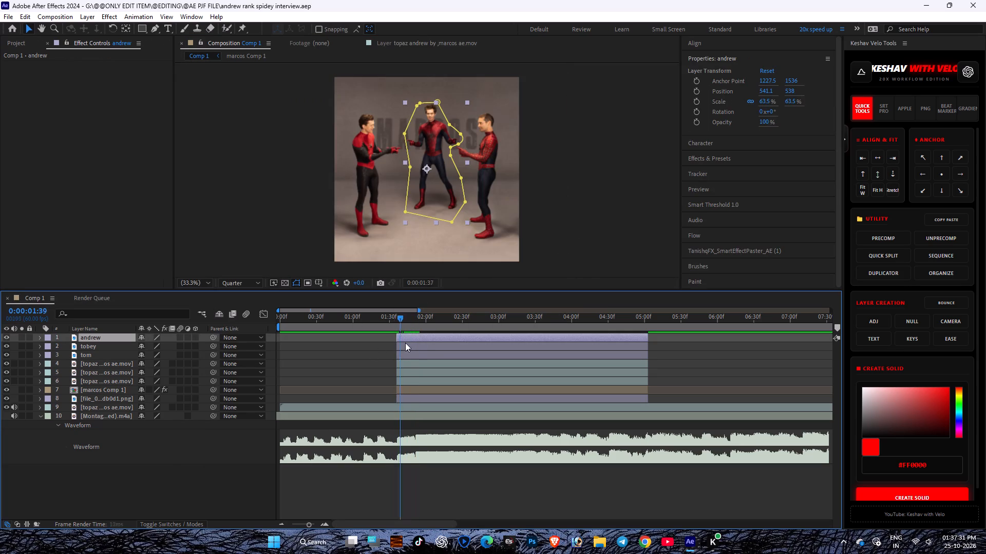
drag(405, 343, 411, 343)
click(420, 365)
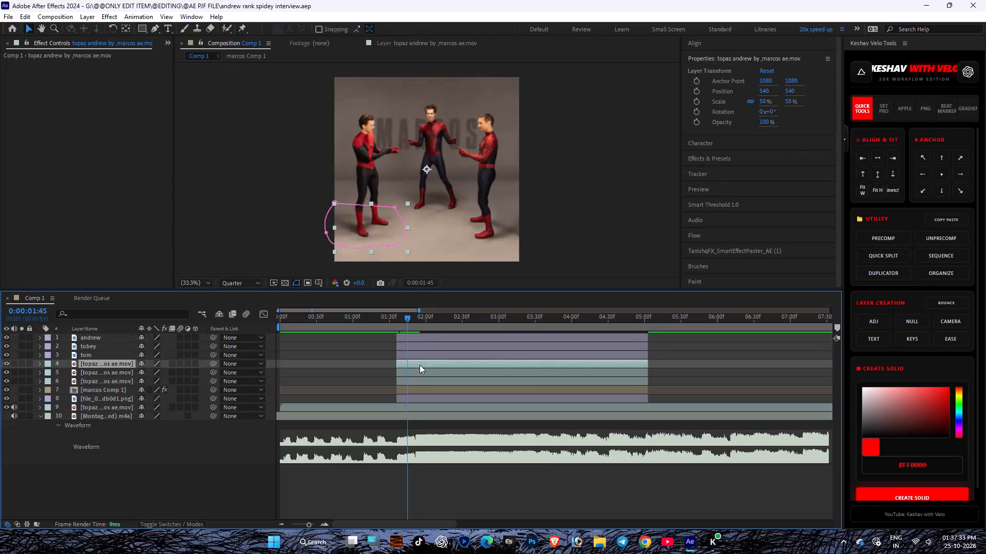
click(414, 371)
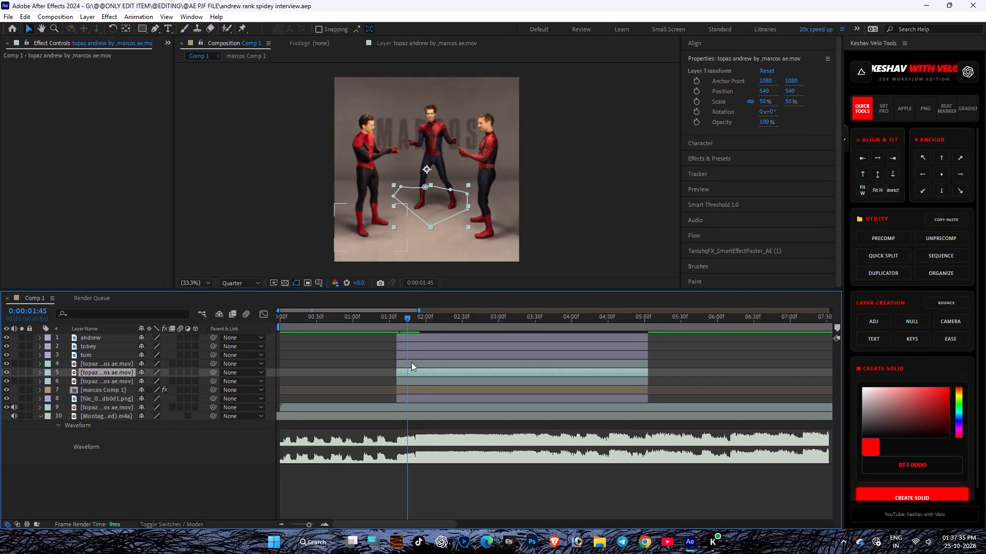
ctrl+click(404, 340)
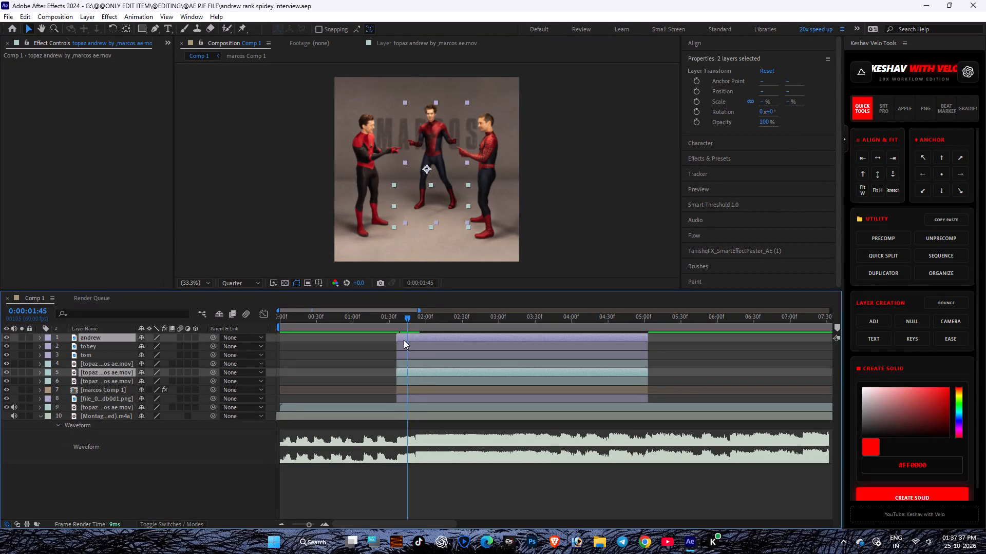
key(ctrl+shift+c)
text(andre)
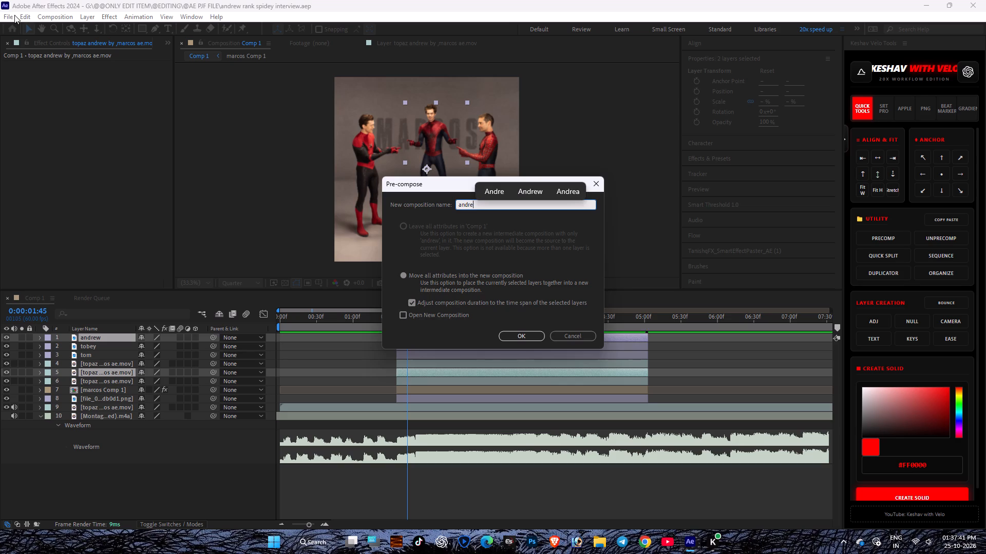
key(w)
key(Up)
key(Right)
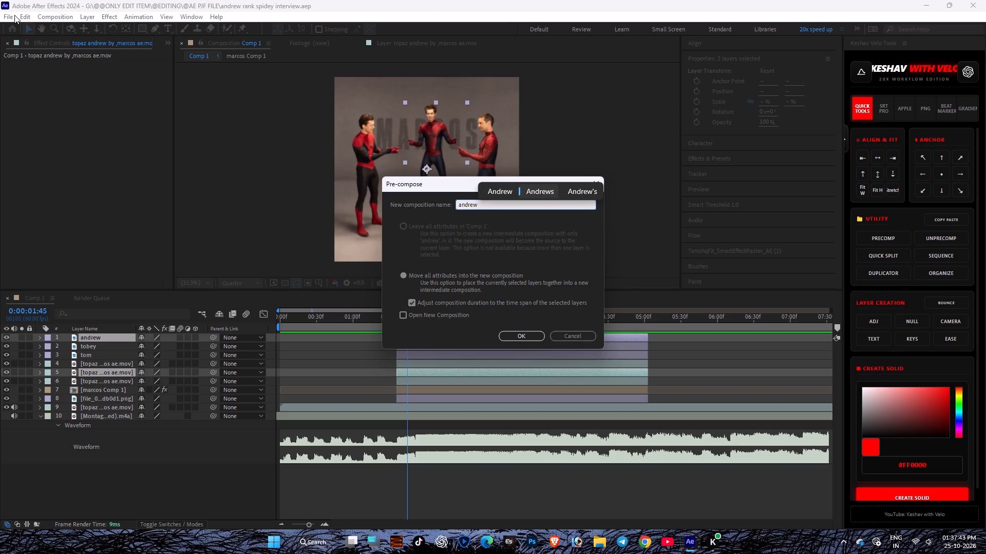
key(Left)
key(Return)
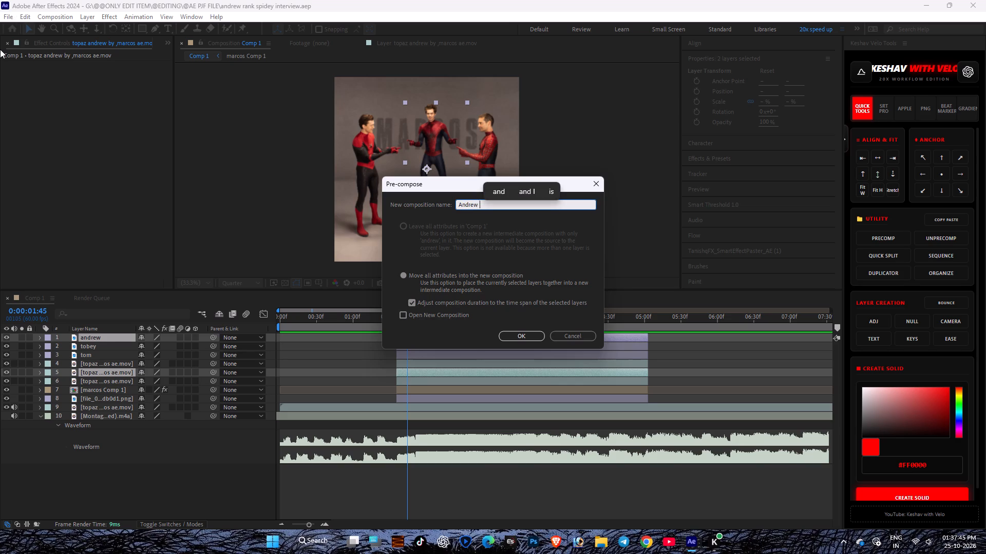
key(Return)
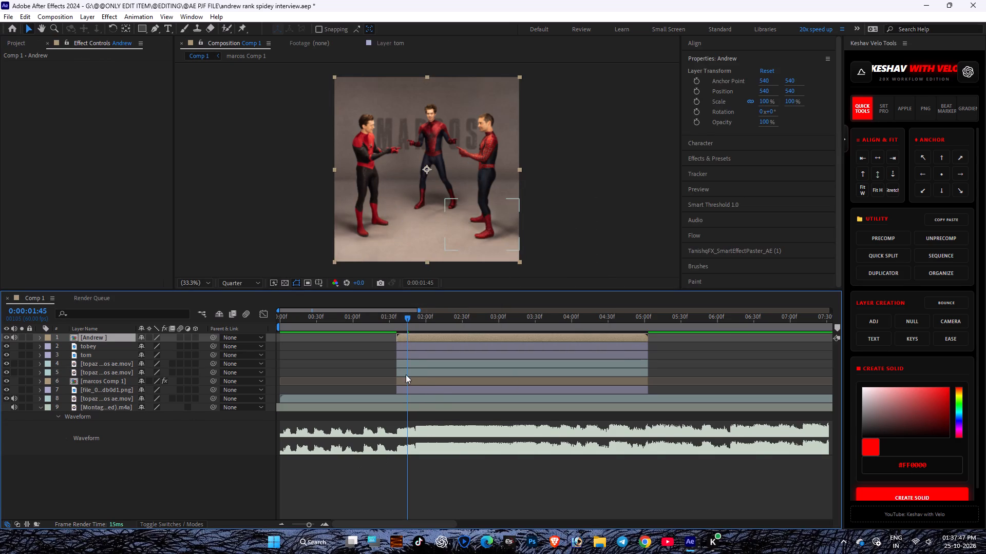
Pre-compose the tobey layer and the masked topaz...os ae.mov layer around the right-hand figure's feet into a composition named tobey.
click(403, 370)
click(405, 351)
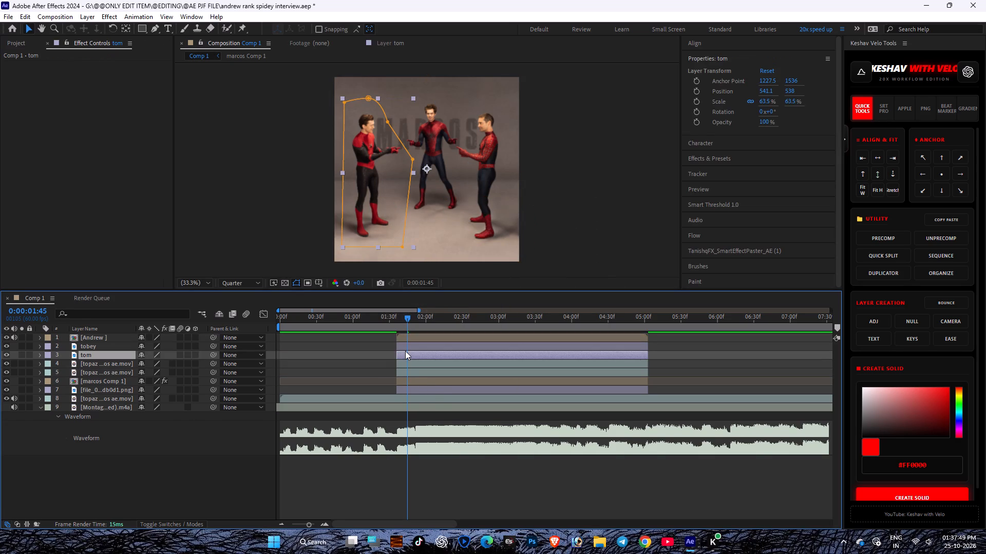
click(410, 362)
click(405, 356)
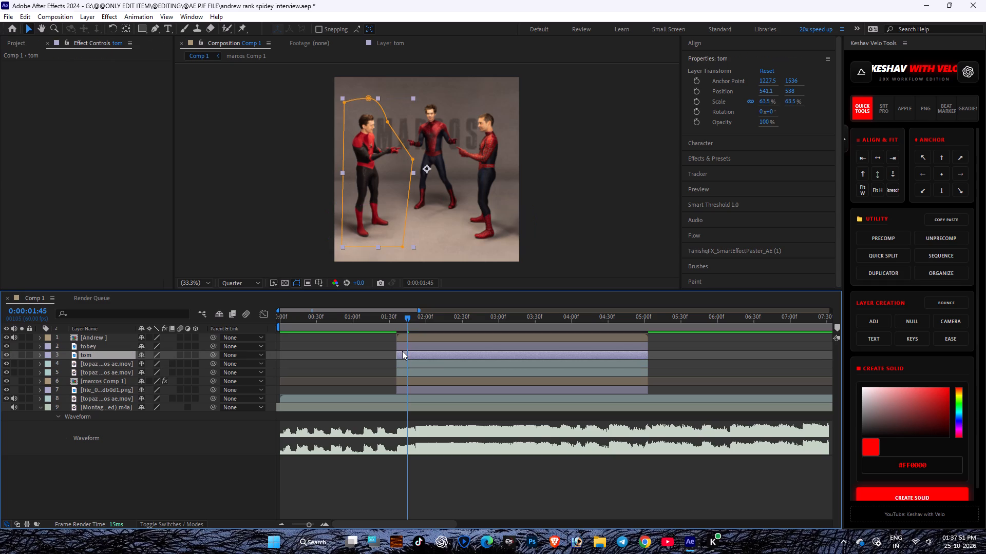
click(402, 351)
click(405, 346)
click(415, 367)
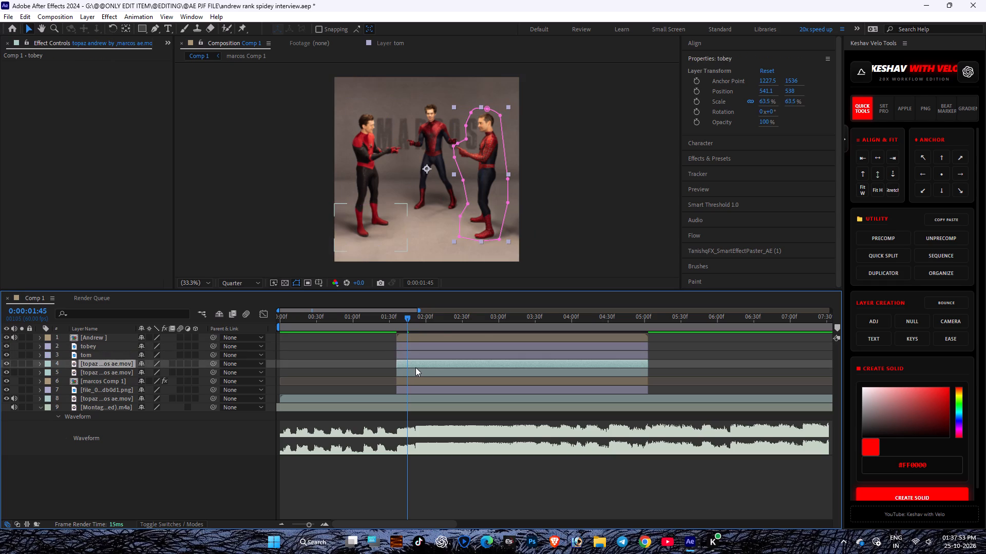
click(421, 368)
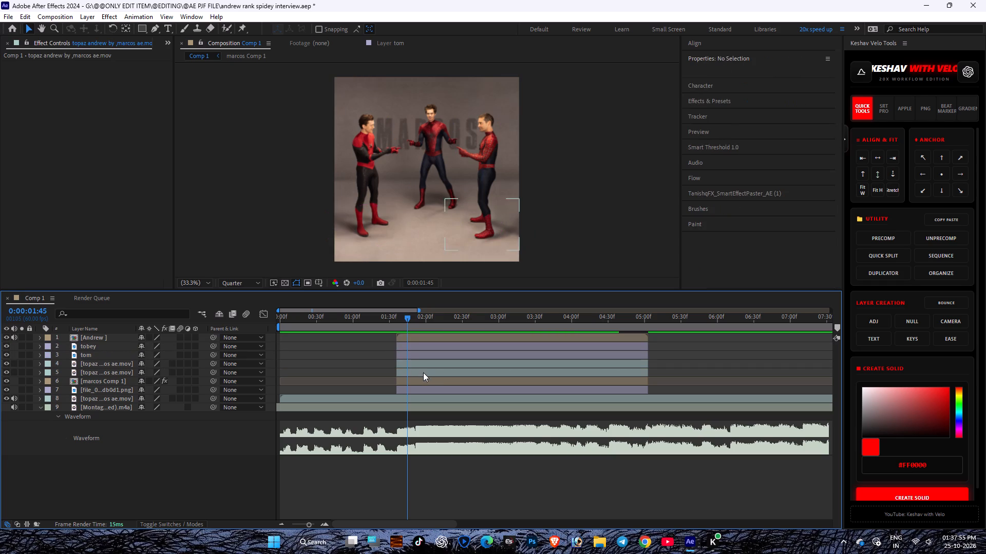
click(423, 372)
click(412, 347)
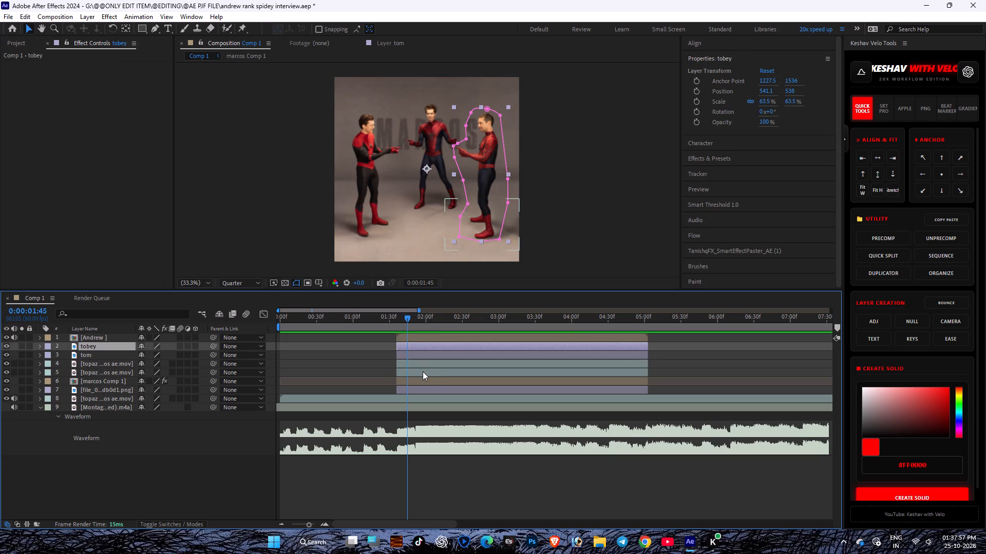
ctrl+click(423, 371)
key(ctrl+shift+c)
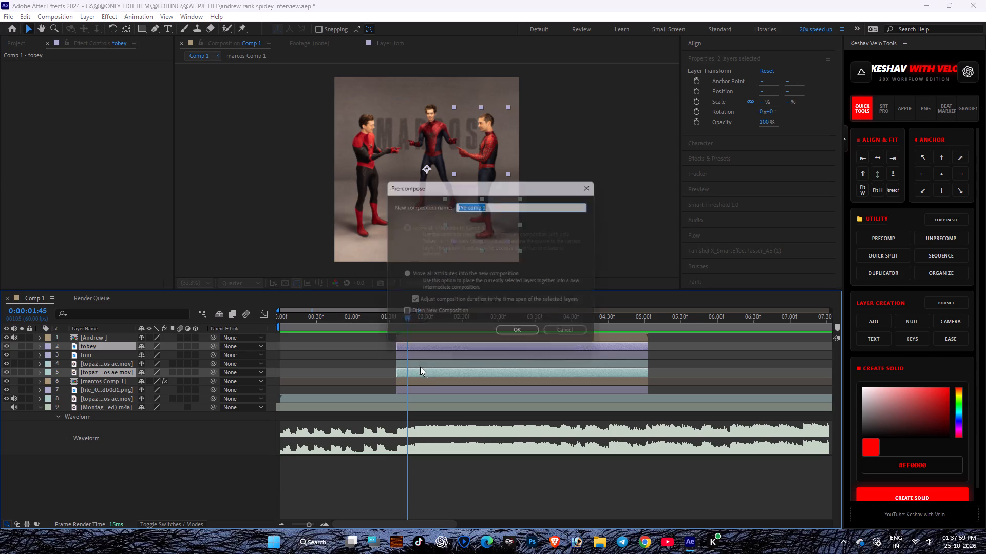
text(tobey)
key(Return)
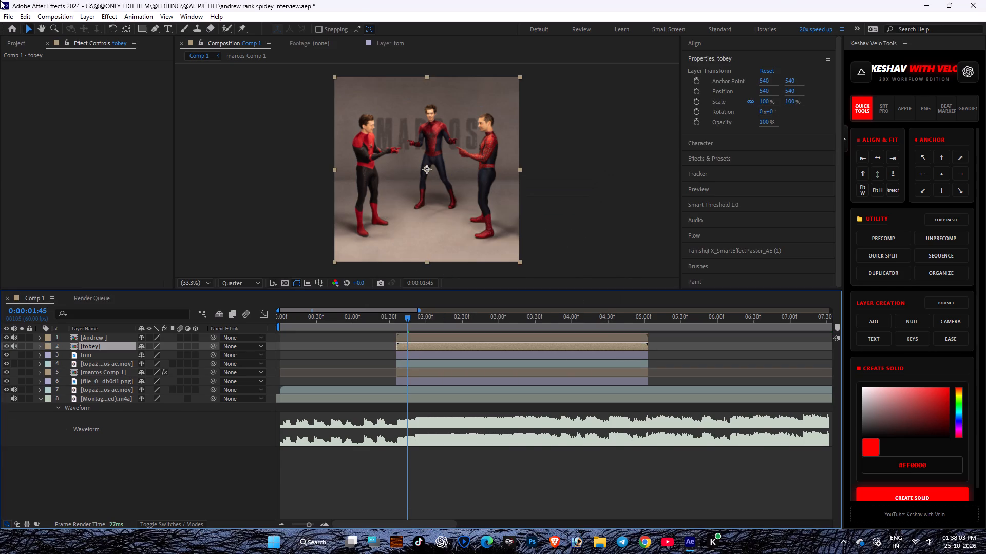
Pre-compose the tom layer and its masked topaz...os ae.mov feet layer into a composition named tom, and save the project.
click(410, 357)
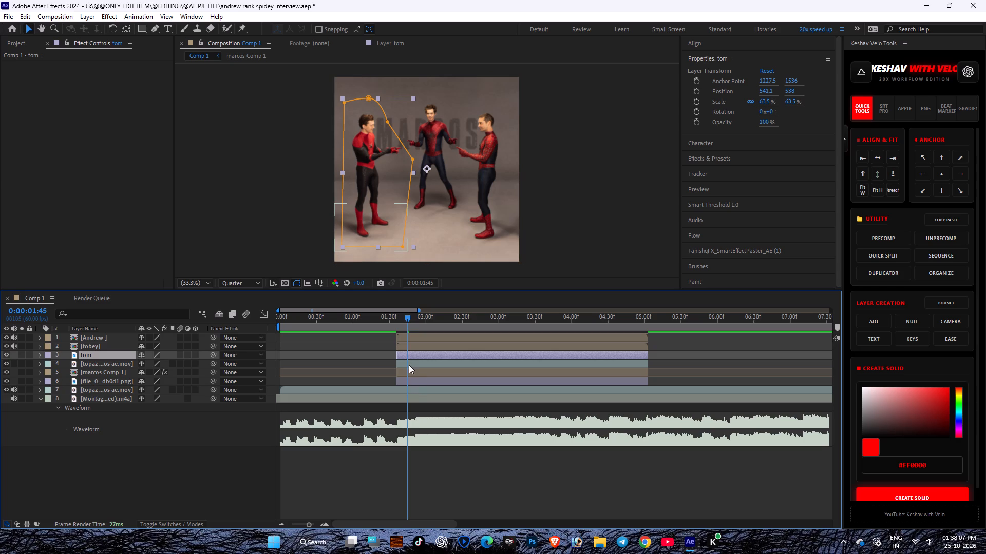
click(409, 365)
ctrl+click(407, 358)
key(ctrl+shift+c)
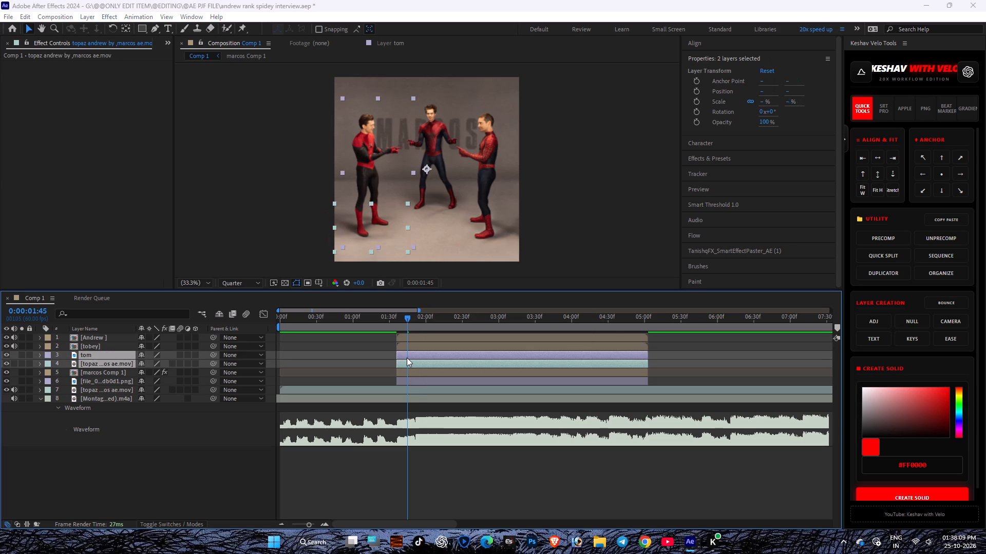
text(tom)
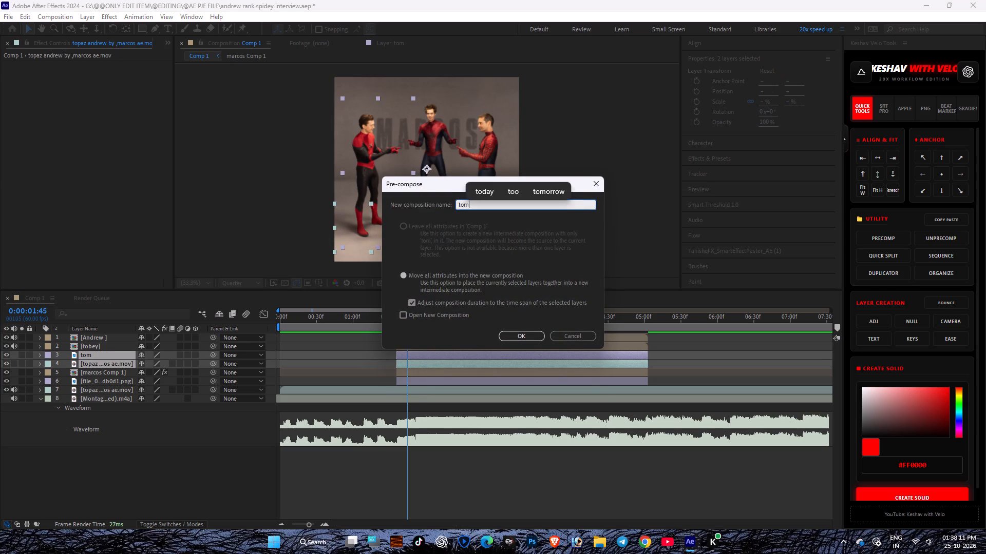
key(Return)
key(ctrl+s)
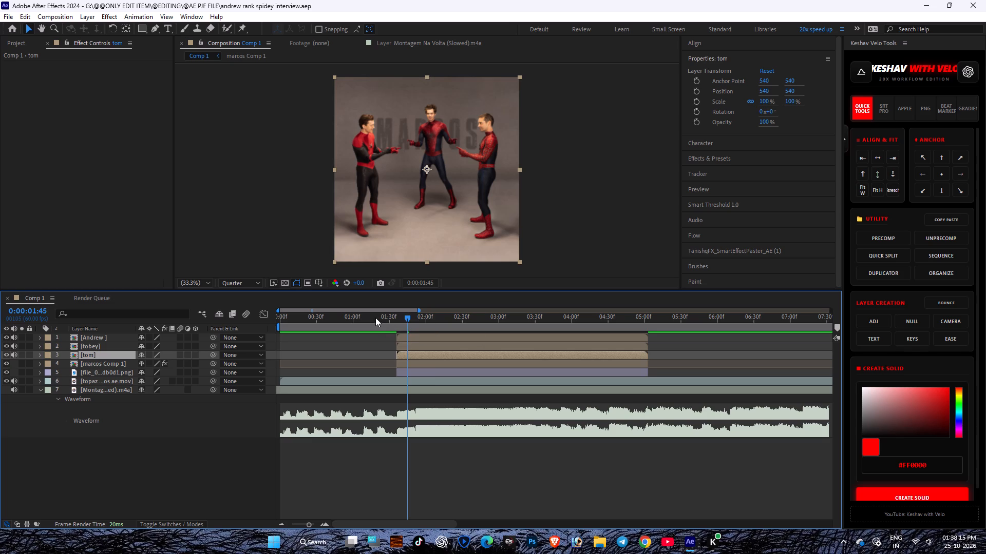
Return the playhead to the start of Comp 1, deselect all layers, and save the project.
drag(375, 317, 0, 340)
drag(14, 337, 15, 350)
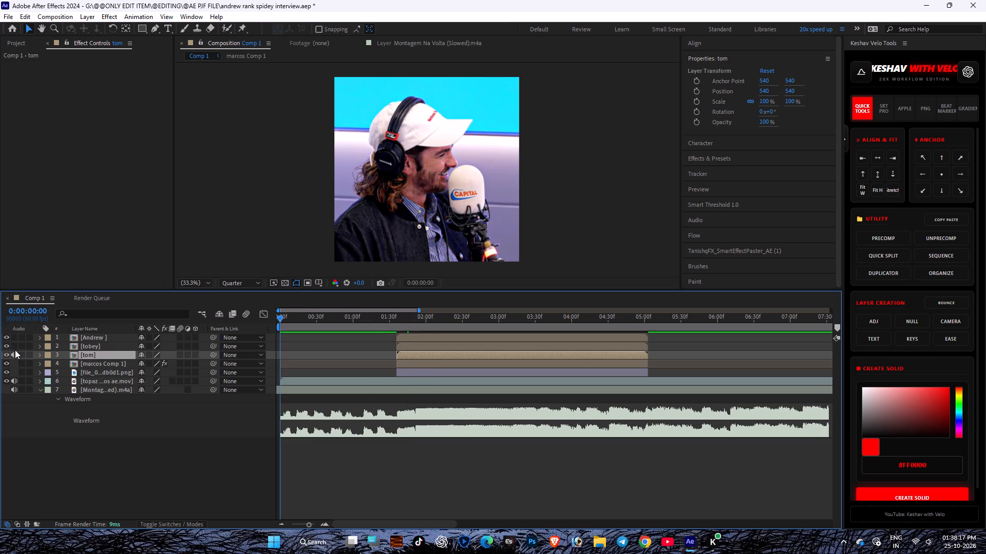
drag(15, 350, 14, 352)
scroll(14, 352, up, 1)
key(ctrl+s)
alt+click(239, 486)
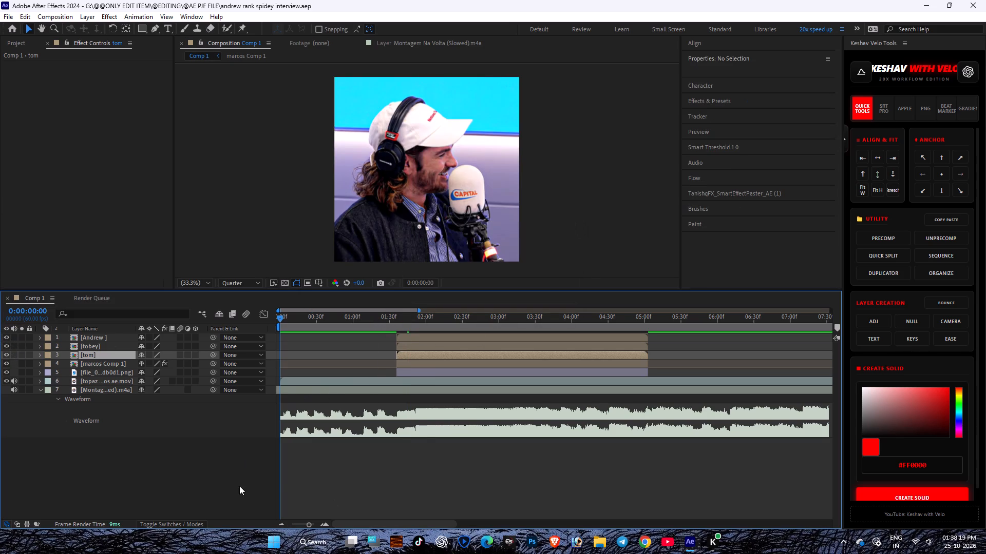
alt+scroll(431, 389, down, 1)
key(ctrl+s)
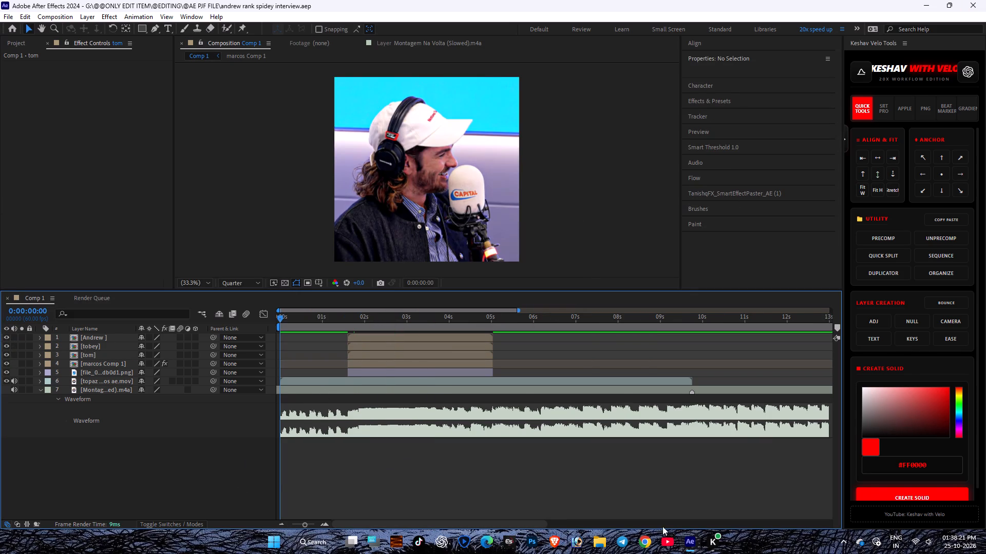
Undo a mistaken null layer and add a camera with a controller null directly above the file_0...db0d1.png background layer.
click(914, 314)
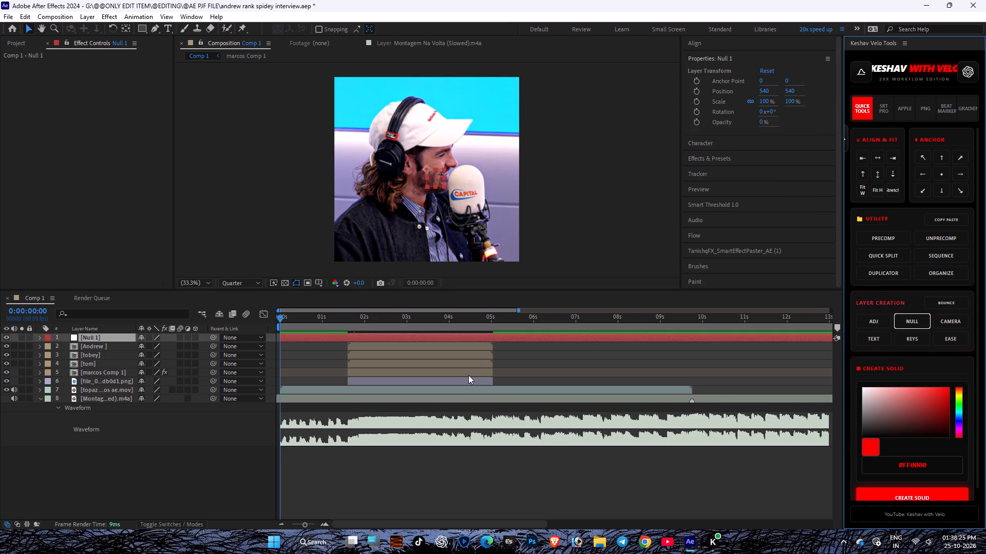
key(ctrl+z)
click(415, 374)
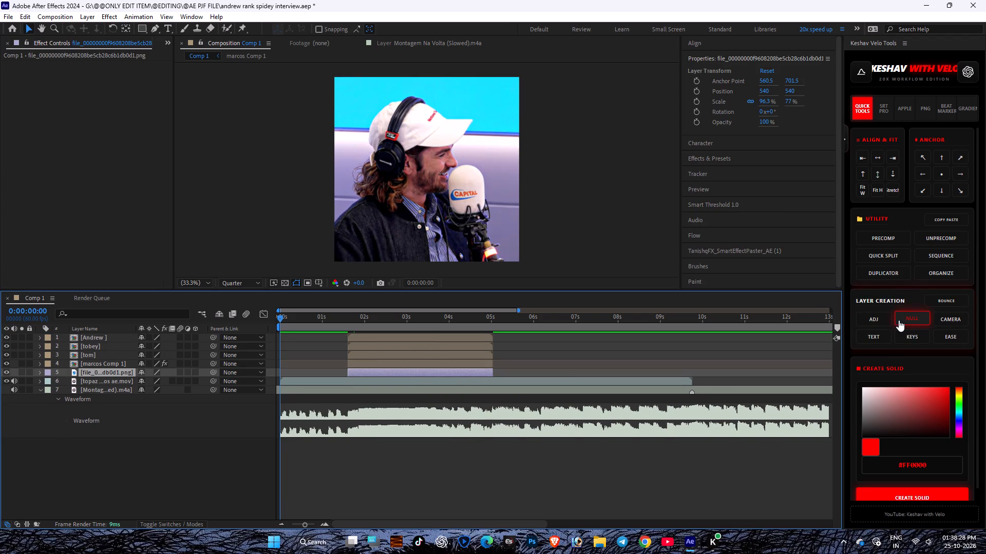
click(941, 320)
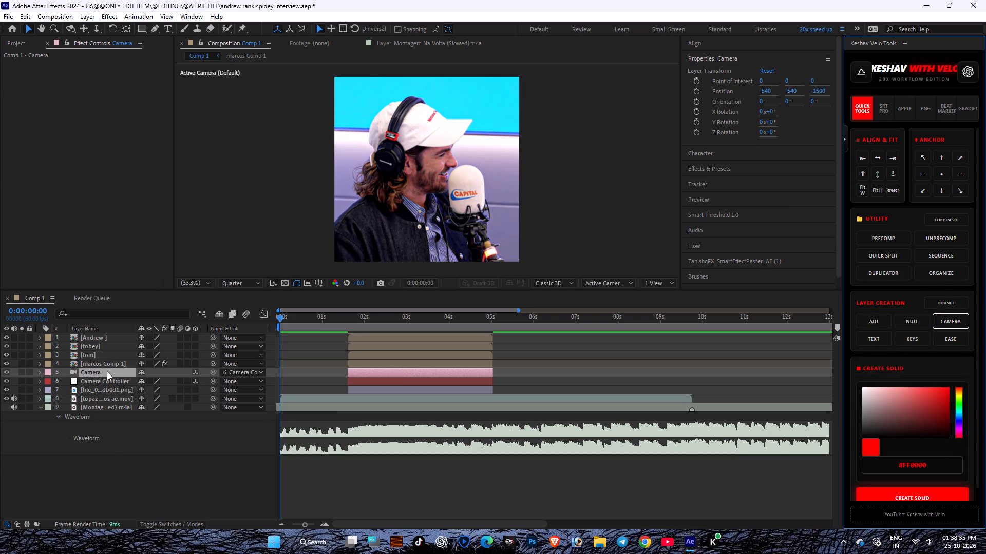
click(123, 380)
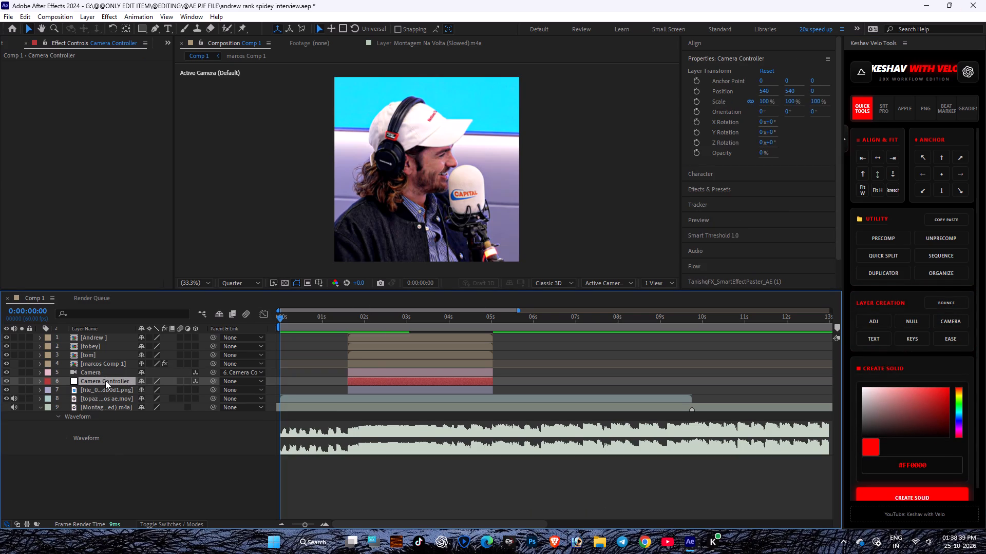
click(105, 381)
Save the project and play Comp 1 from the start to review the Spider-Man shot, stopping at 0:00:03:21.
drag(339, 322, 113, 345)
key(space)
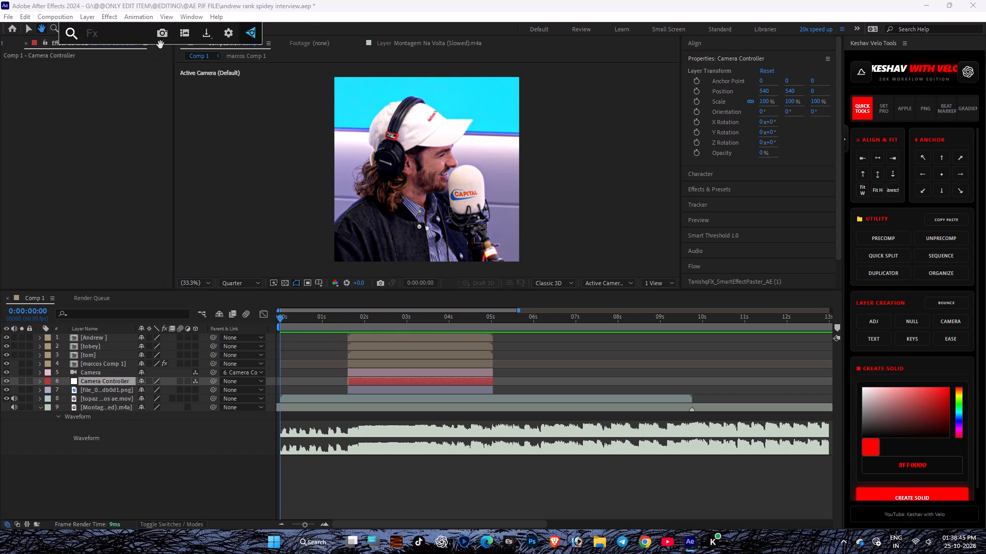
click(176, 482)
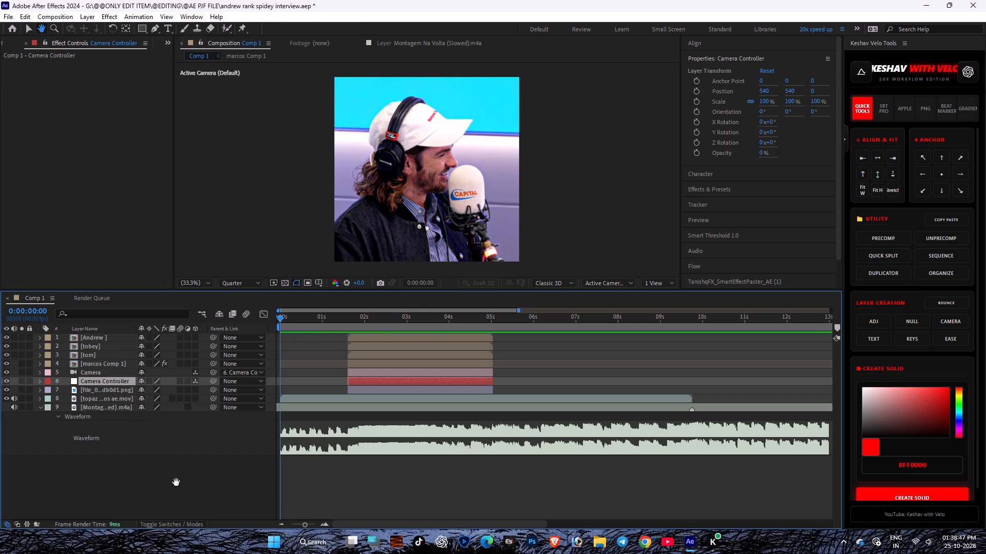
key(ctrl+v)
key(ctrl+s)
key(space)
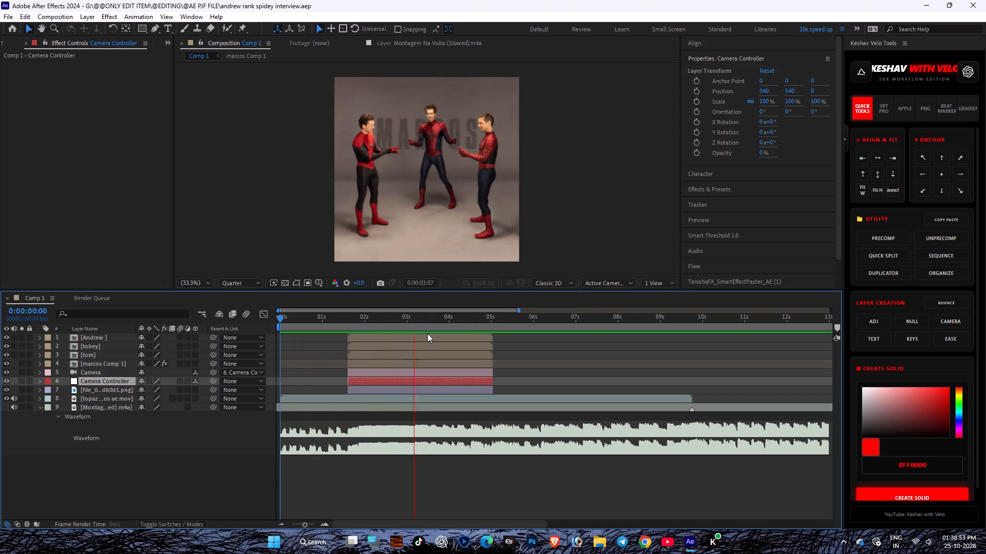
drag(433, 319, 431, 319)
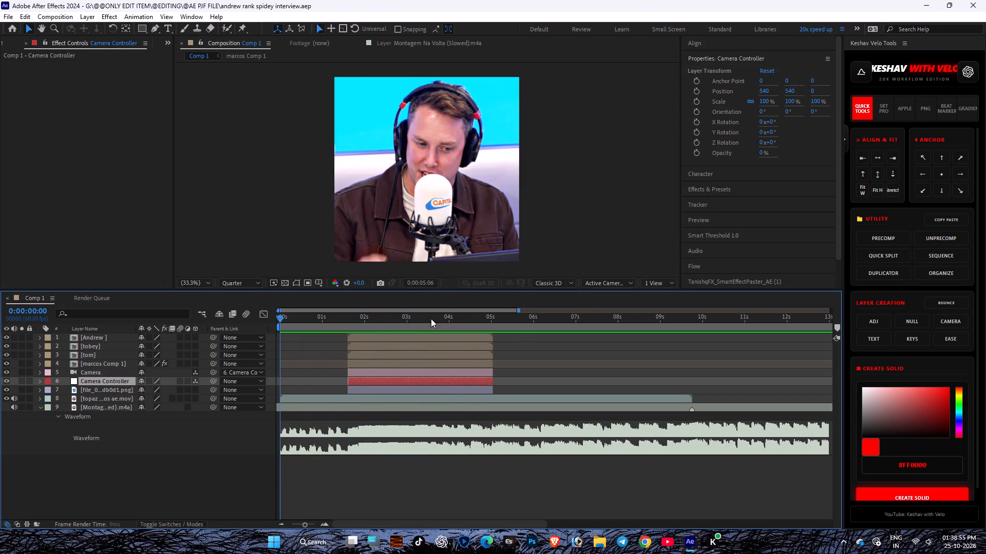
drag(431, 319, 422, 318)
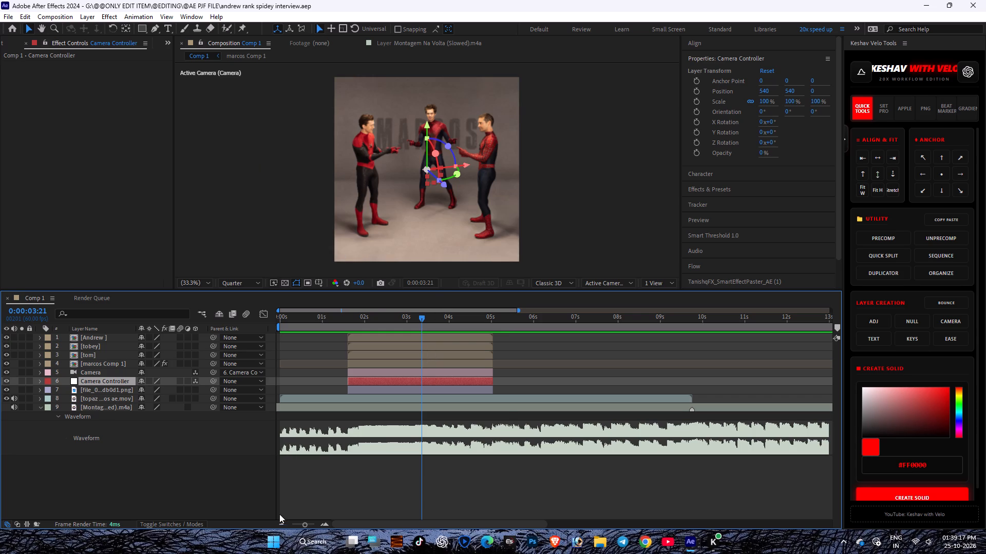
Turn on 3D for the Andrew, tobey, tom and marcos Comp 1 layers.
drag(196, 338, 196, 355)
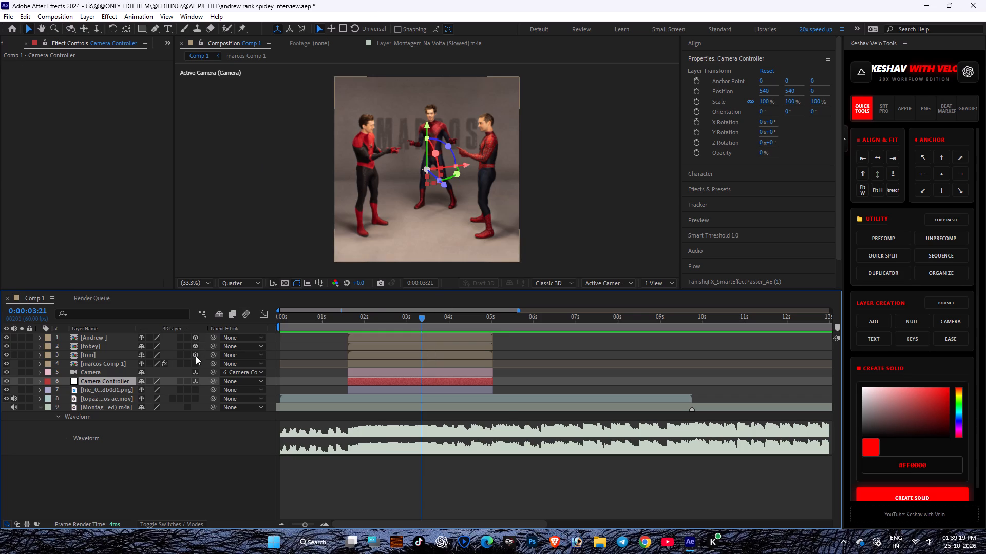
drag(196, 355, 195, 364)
Save the project and play Comp 1 from the start to review the 3D layers, stopping at 0:00:03:05.
drag(374, 322, 73, 322)
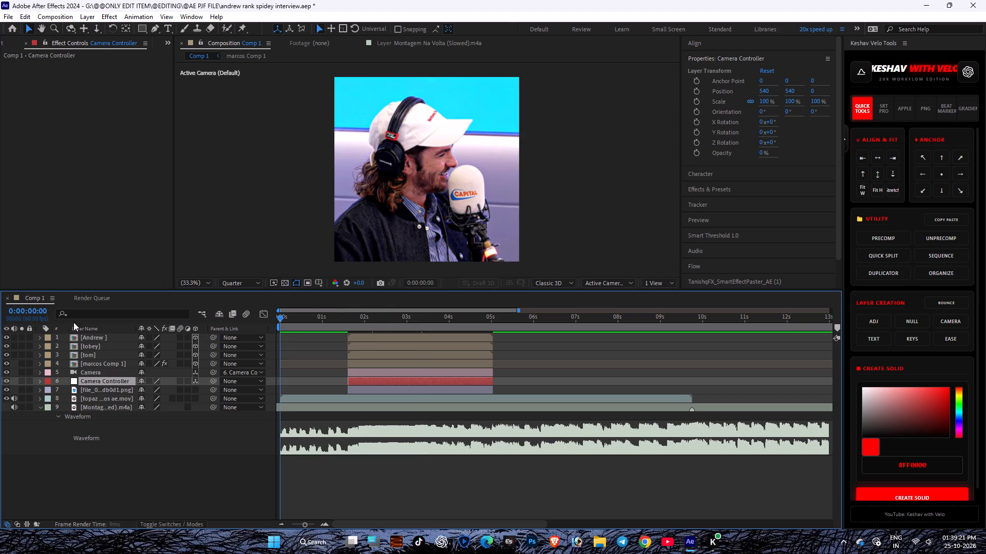
drag(73, 322, 0, 299)
key(space)
key(ctrl+s)
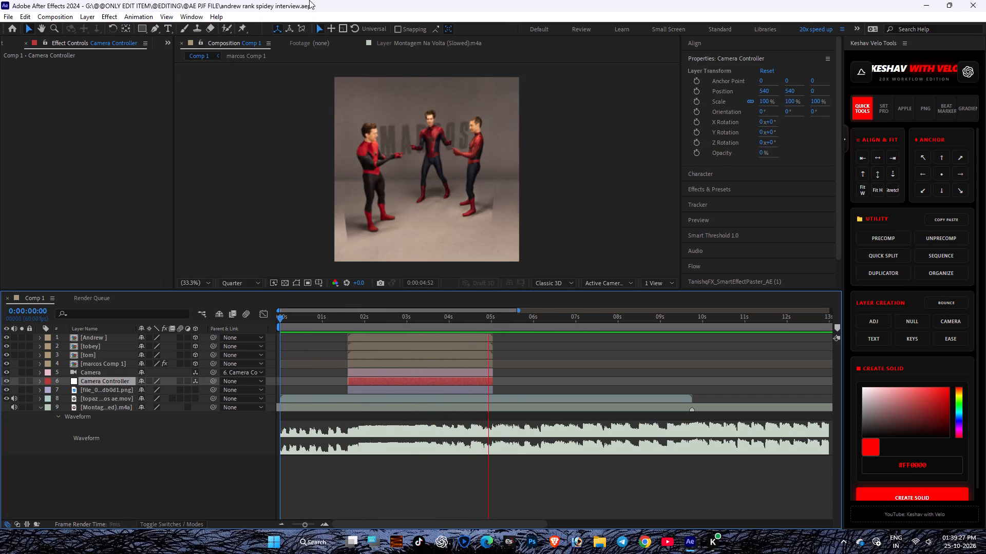
click(410, 316)
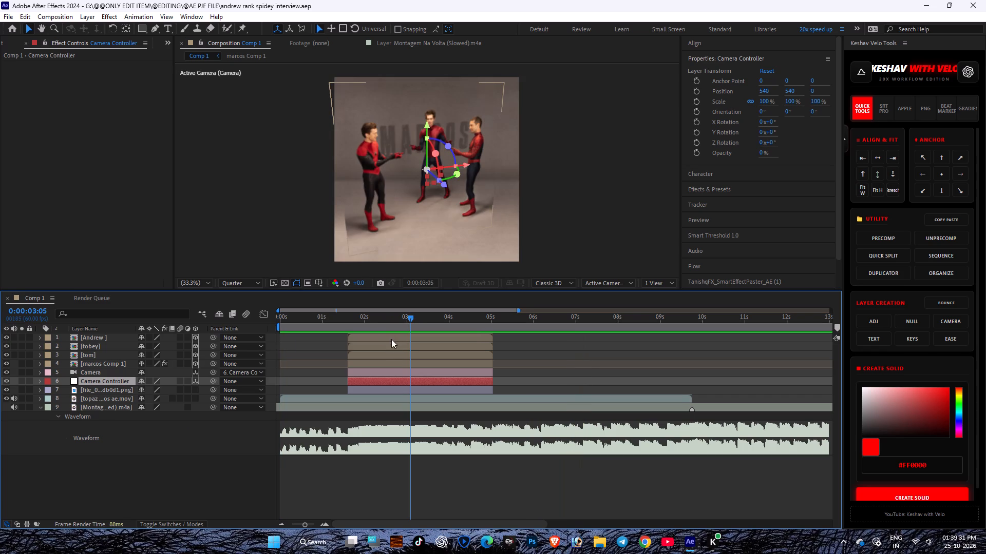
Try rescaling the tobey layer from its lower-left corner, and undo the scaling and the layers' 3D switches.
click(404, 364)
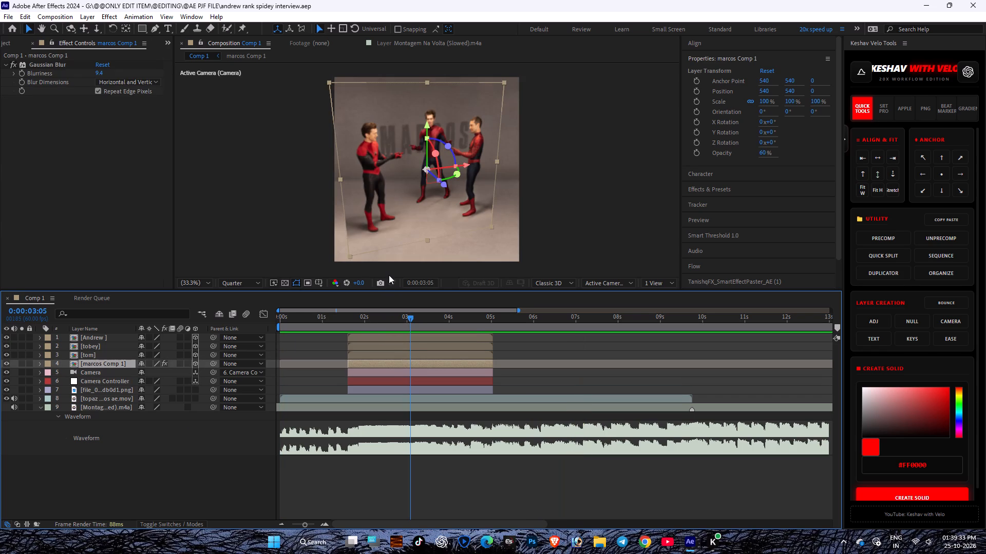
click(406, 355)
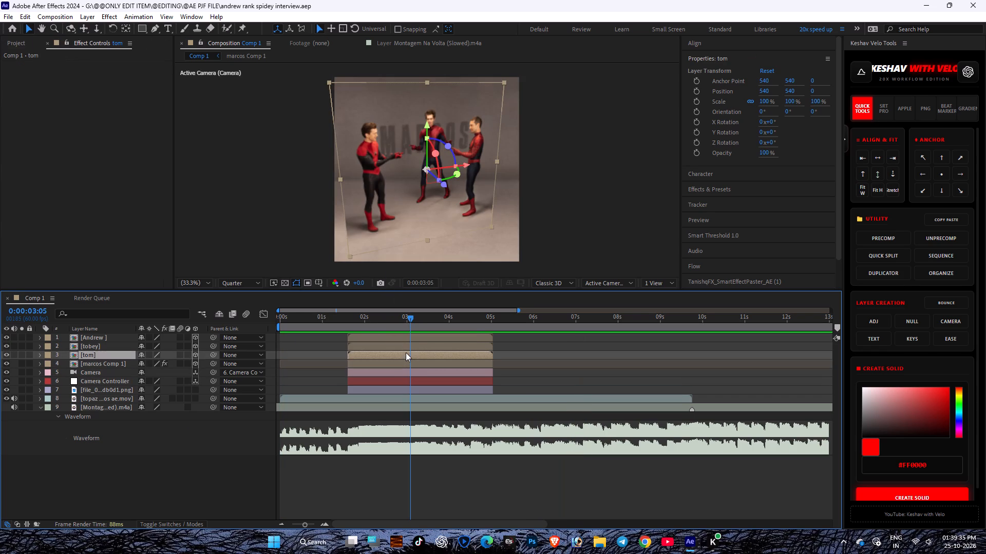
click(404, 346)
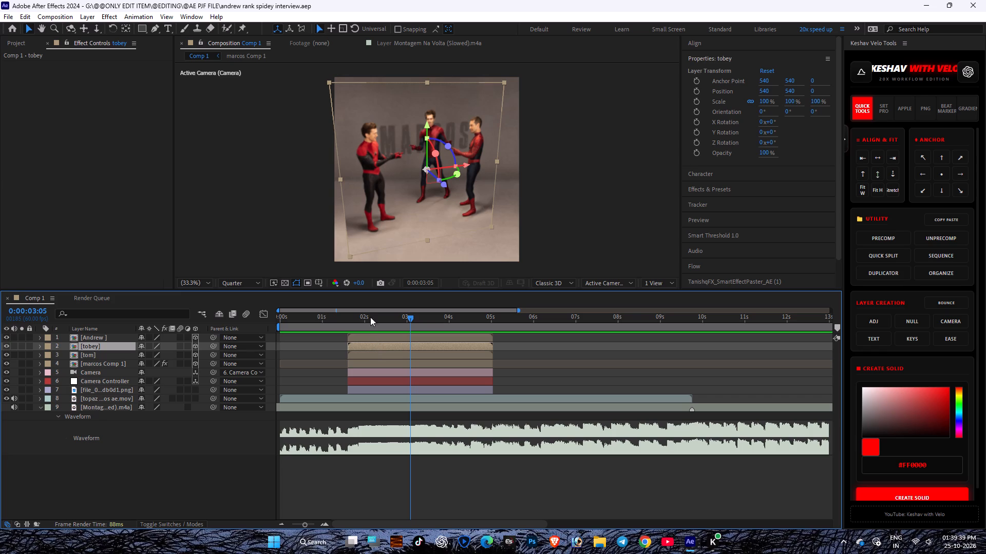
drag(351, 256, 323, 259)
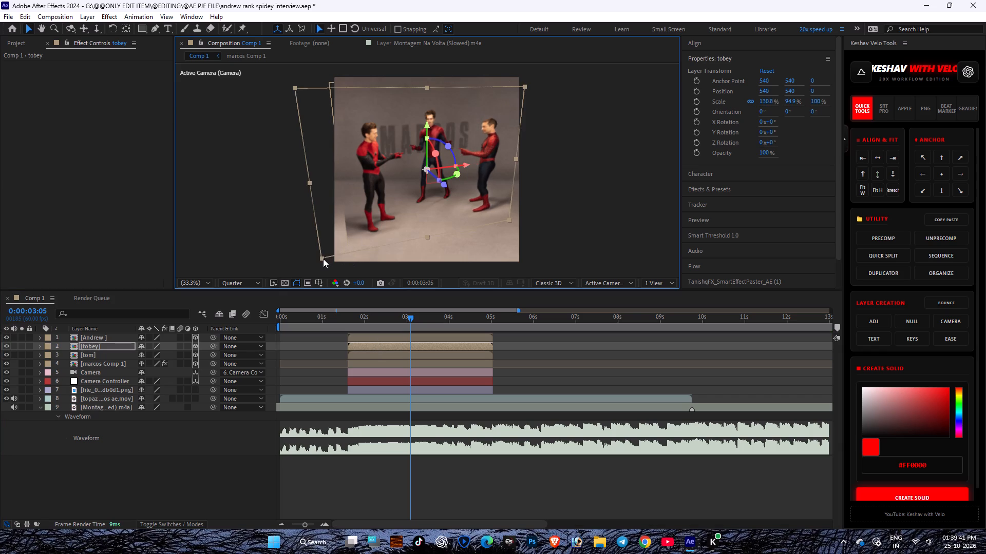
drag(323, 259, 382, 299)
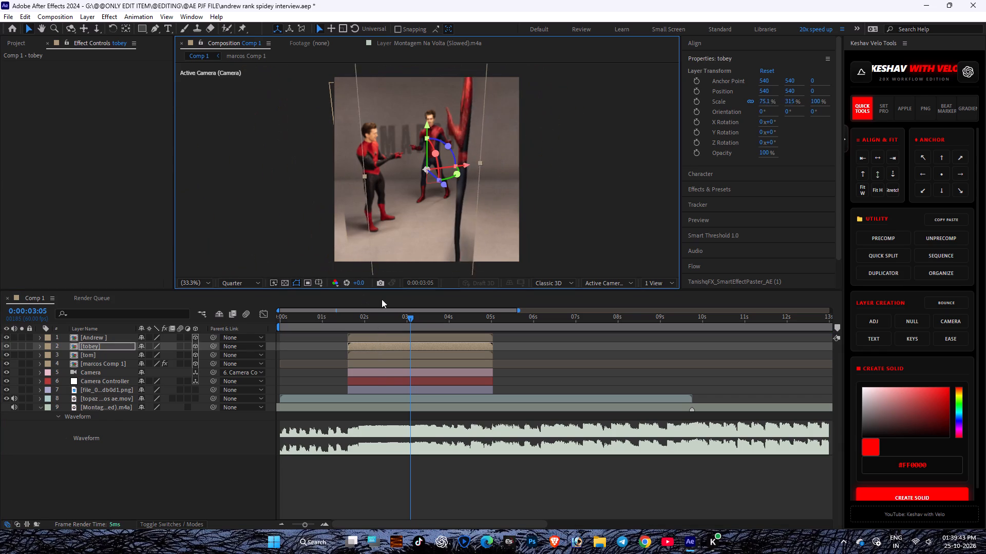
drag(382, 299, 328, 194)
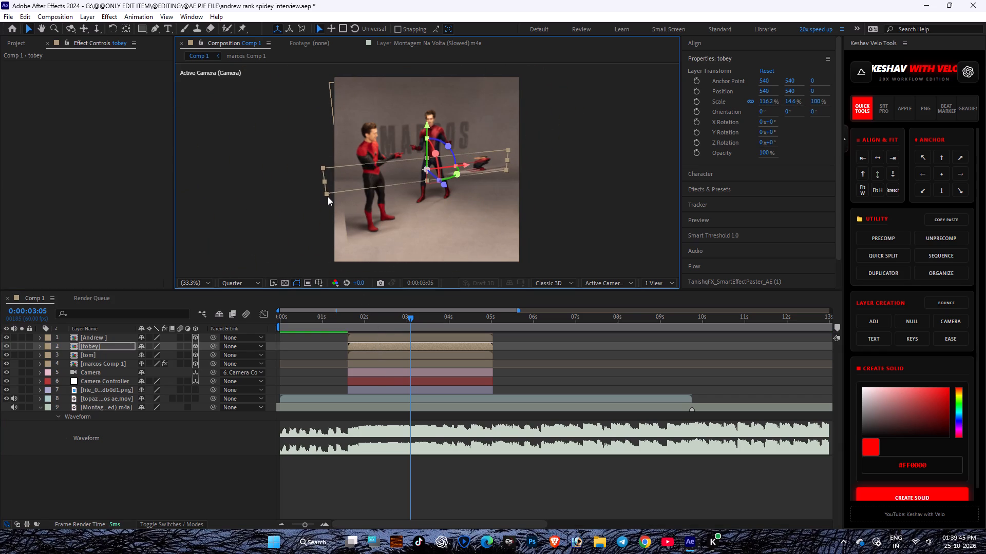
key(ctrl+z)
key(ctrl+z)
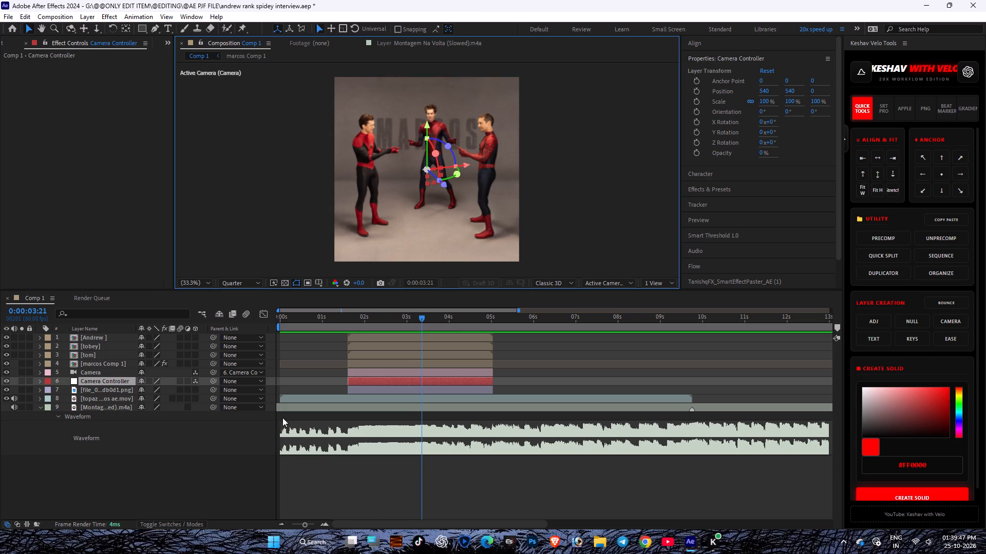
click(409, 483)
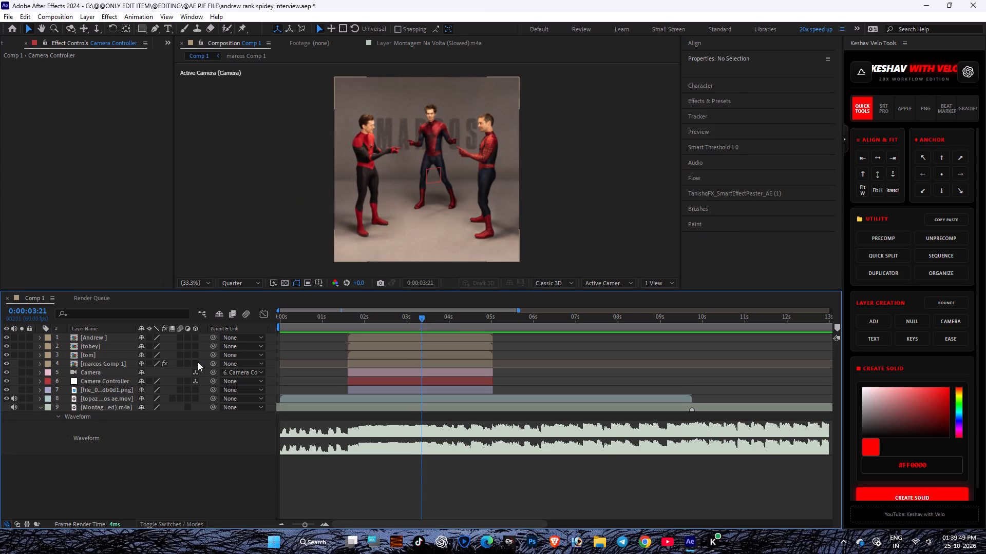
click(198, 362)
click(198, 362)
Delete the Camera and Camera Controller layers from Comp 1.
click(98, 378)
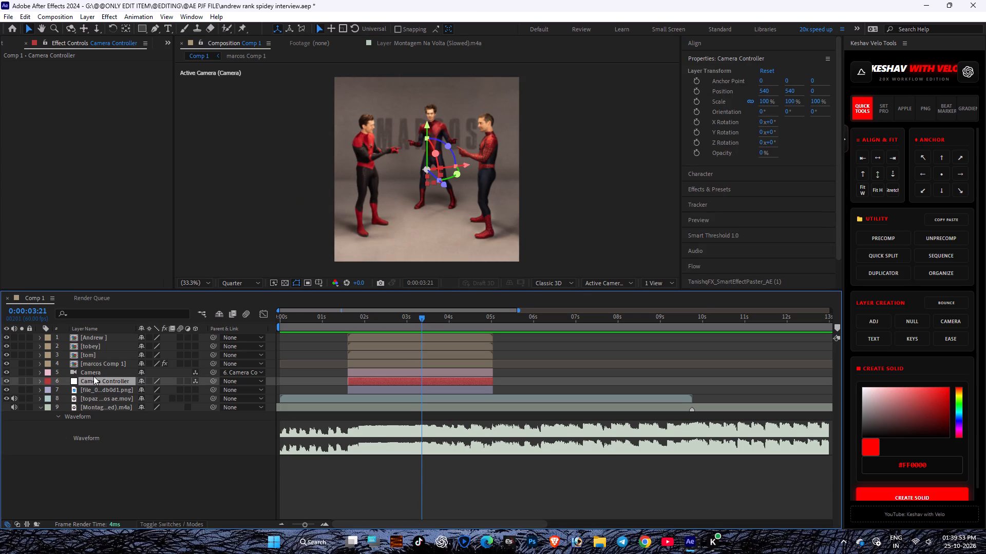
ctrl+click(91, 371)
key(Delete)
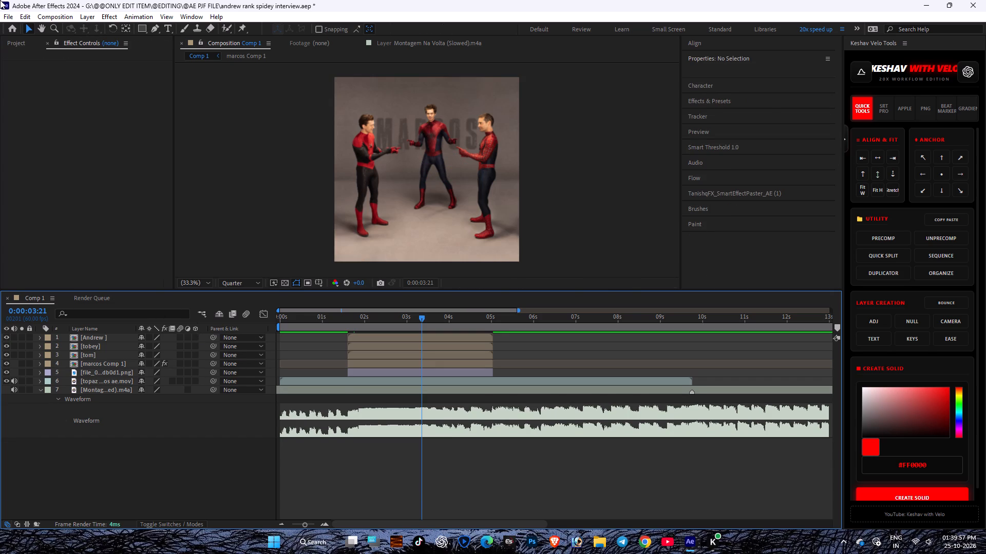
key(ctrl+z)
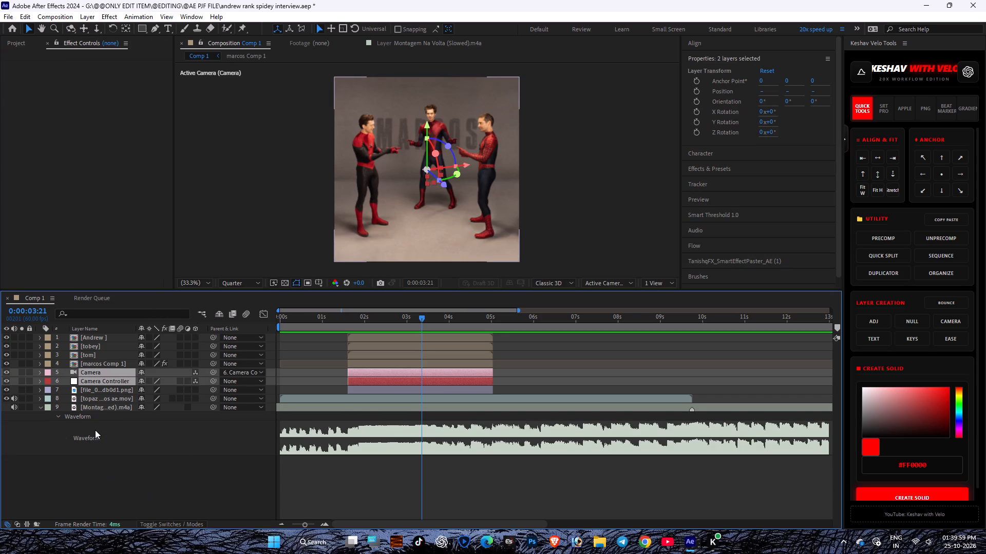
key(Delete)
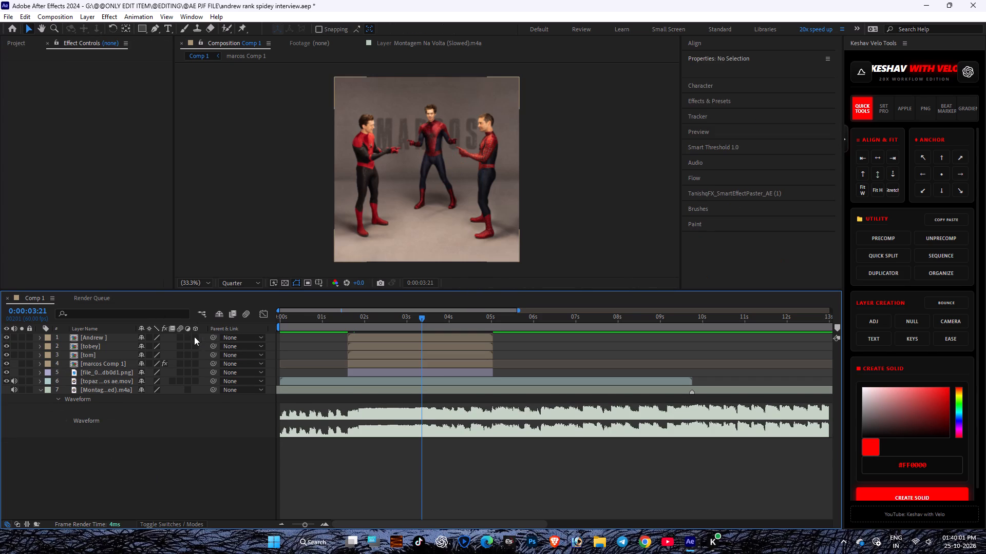
Turn on 3D for the Andrew, tobey and tom pre-comp layers in Comp 1.
drag(194, 337, 199, 359)
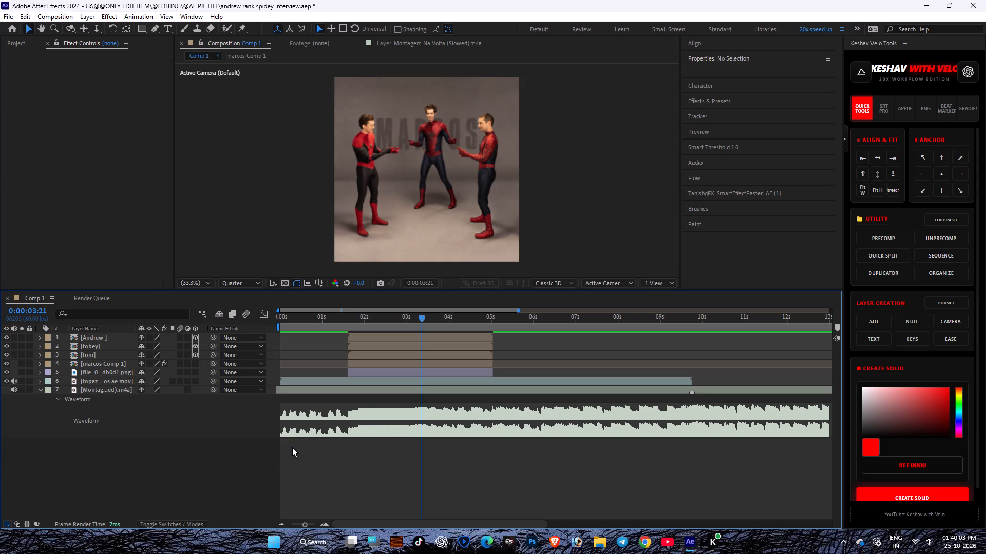
Save the project.
key(ctrl+s)
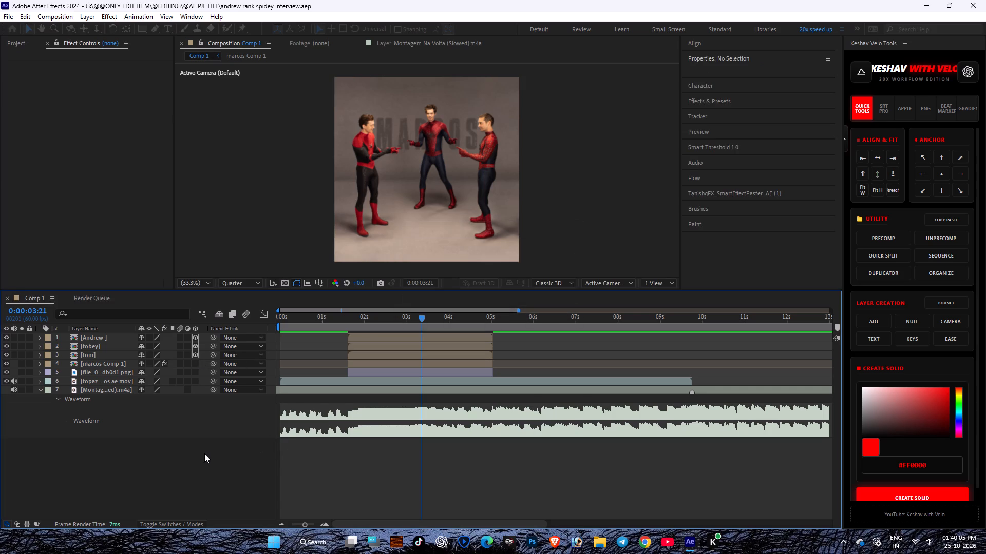
Add a new null object layer to Comp 1.
right_drag(206, 462, 208, 463)
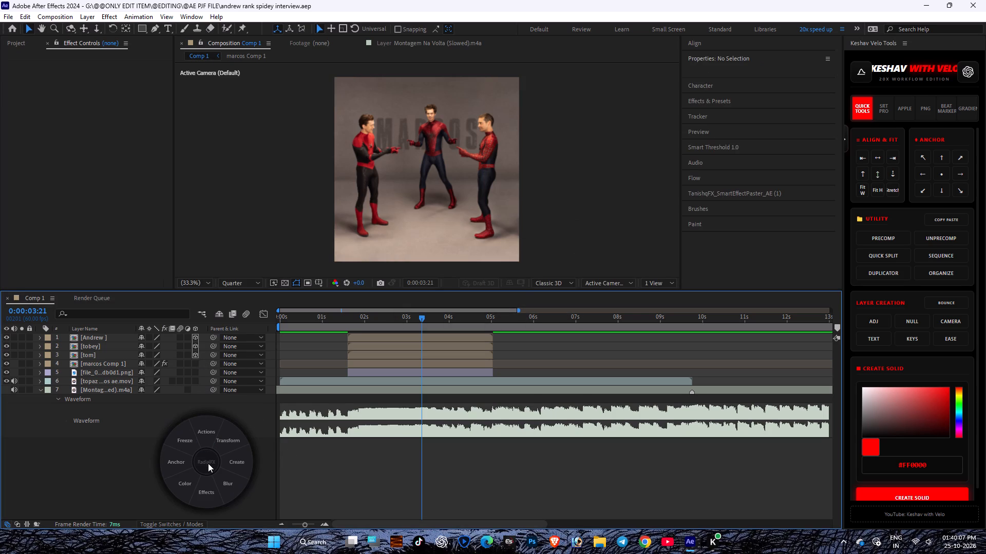
right_drag(208, 463, 266, 478)
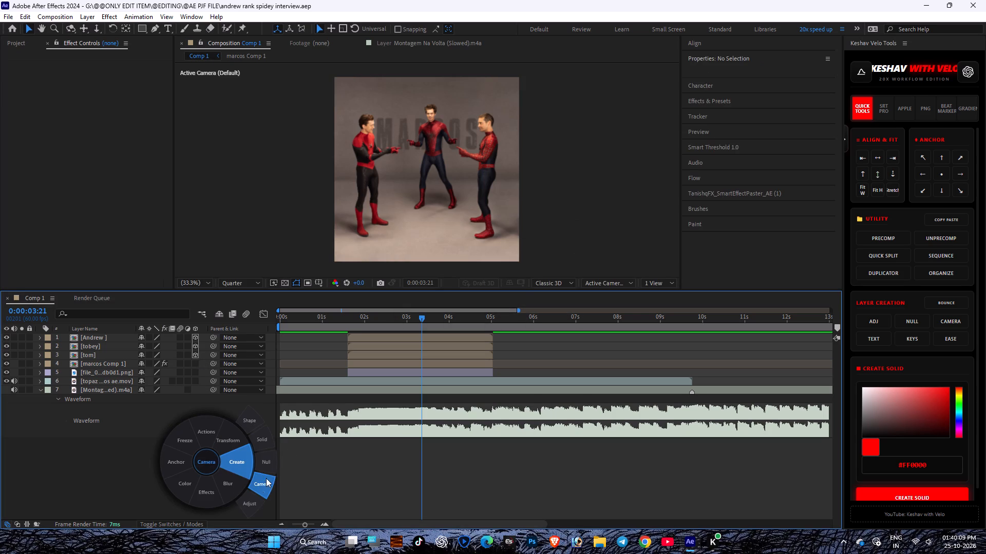
right_drag(266, 478, 268, 470)
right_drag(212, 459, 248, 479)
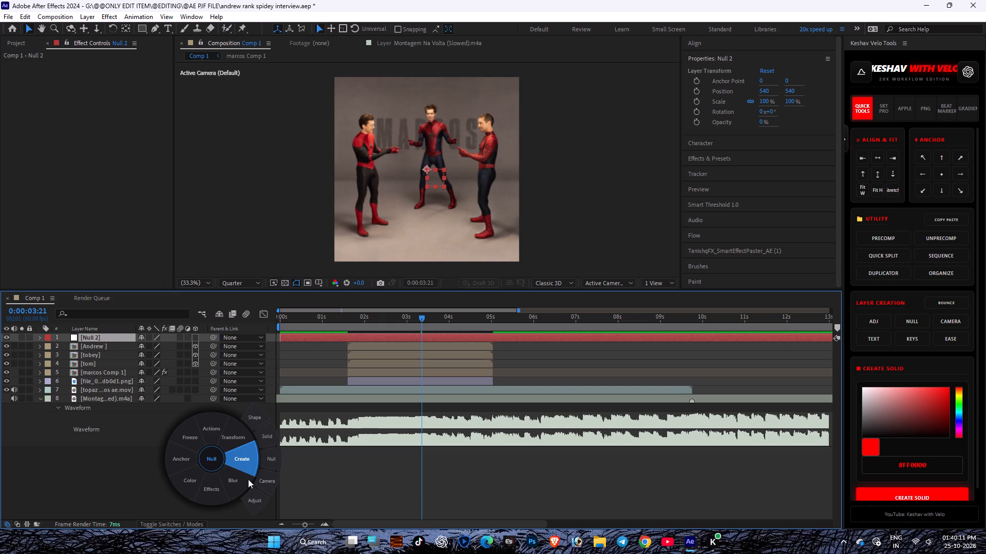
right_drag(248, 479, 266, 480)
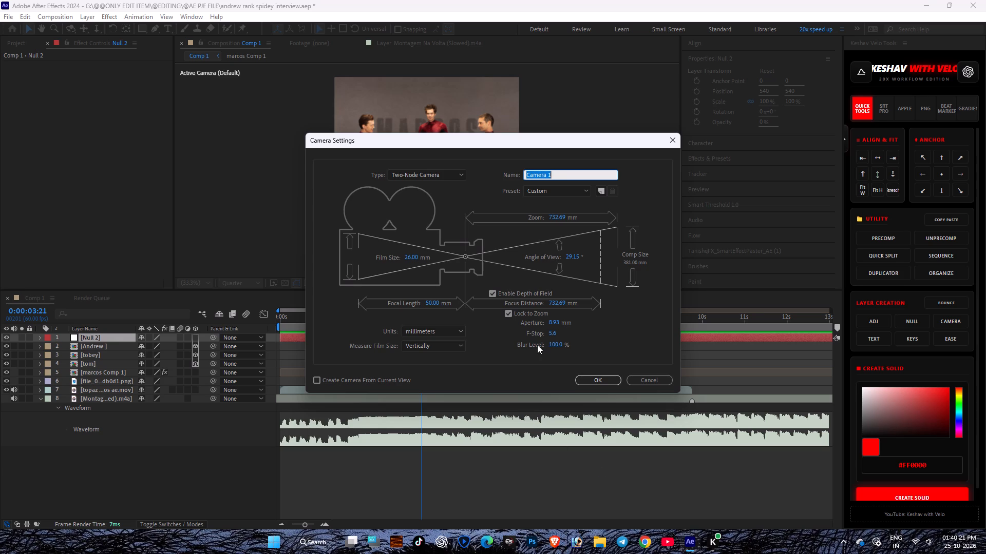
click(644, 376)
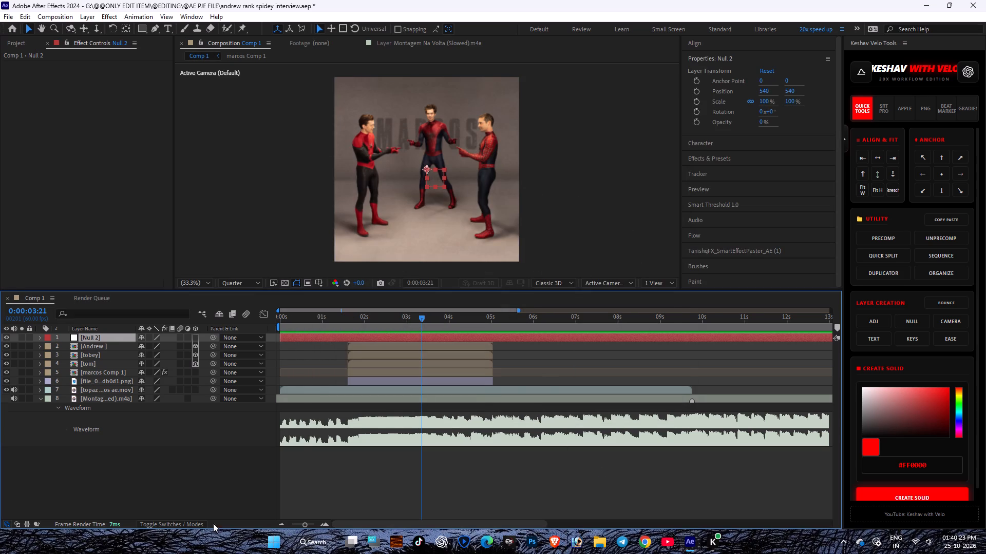
Start a new camera layer in Comp 1 and check its camera type options, keeping Two-Node Camera.
right_click(174, 517)
click(215, 391)
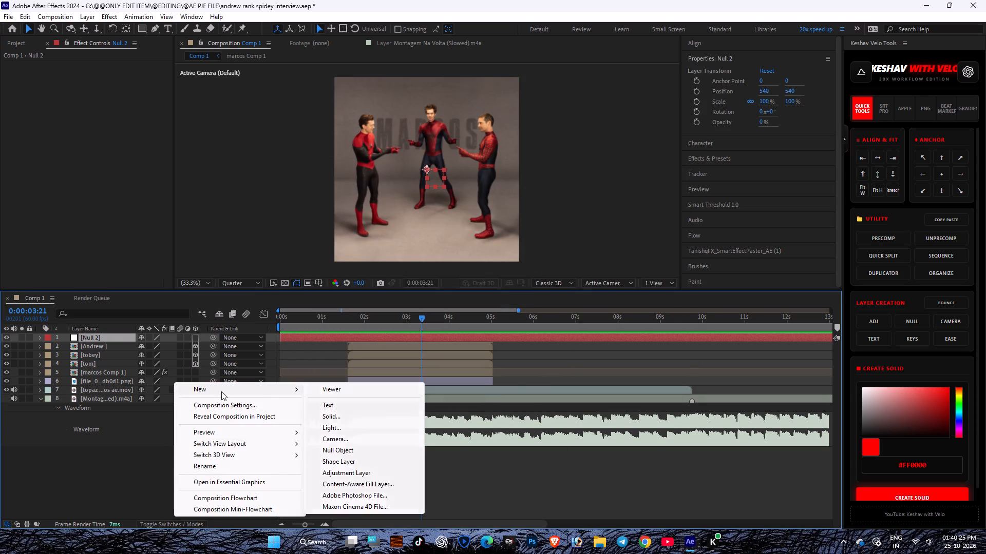
click(366, 438)
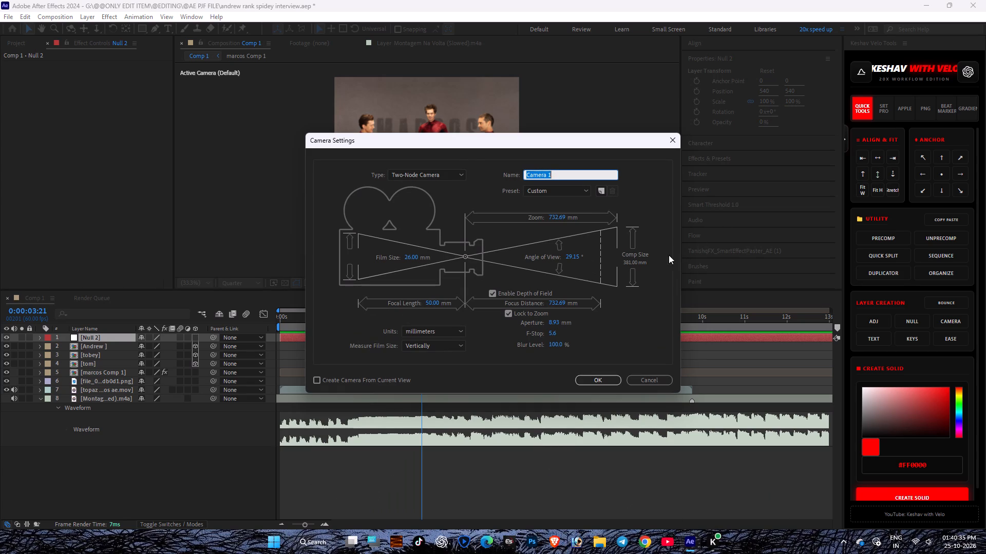
click(457, 174)
click(457, 174)
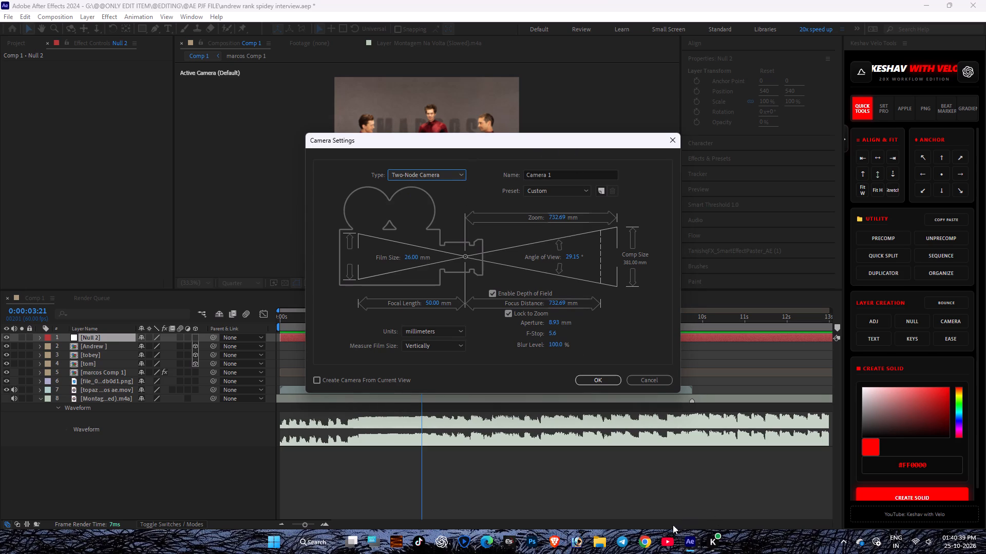
Switch to YouTube.
click(668, 537)
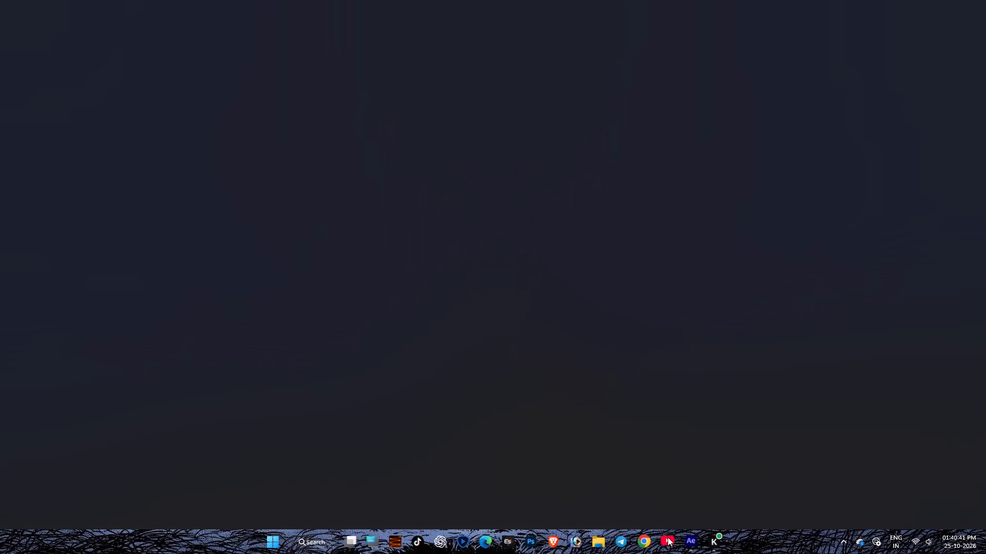